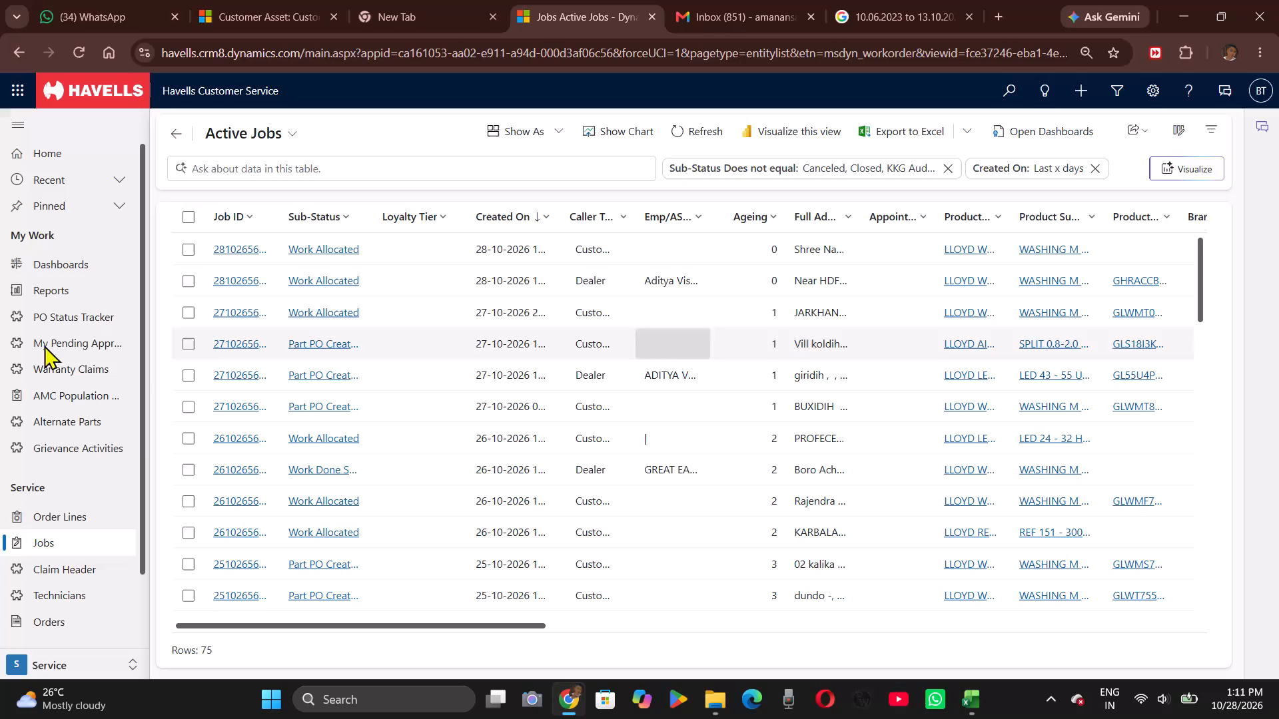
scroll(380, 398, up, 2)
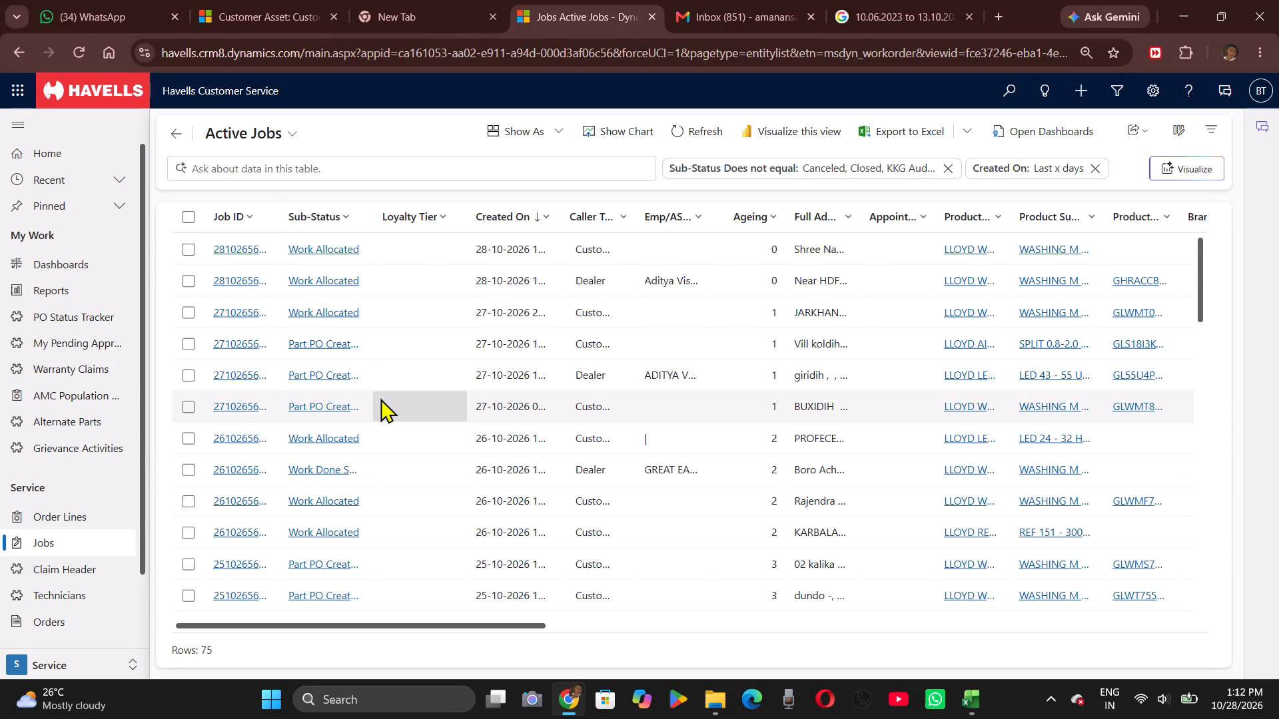
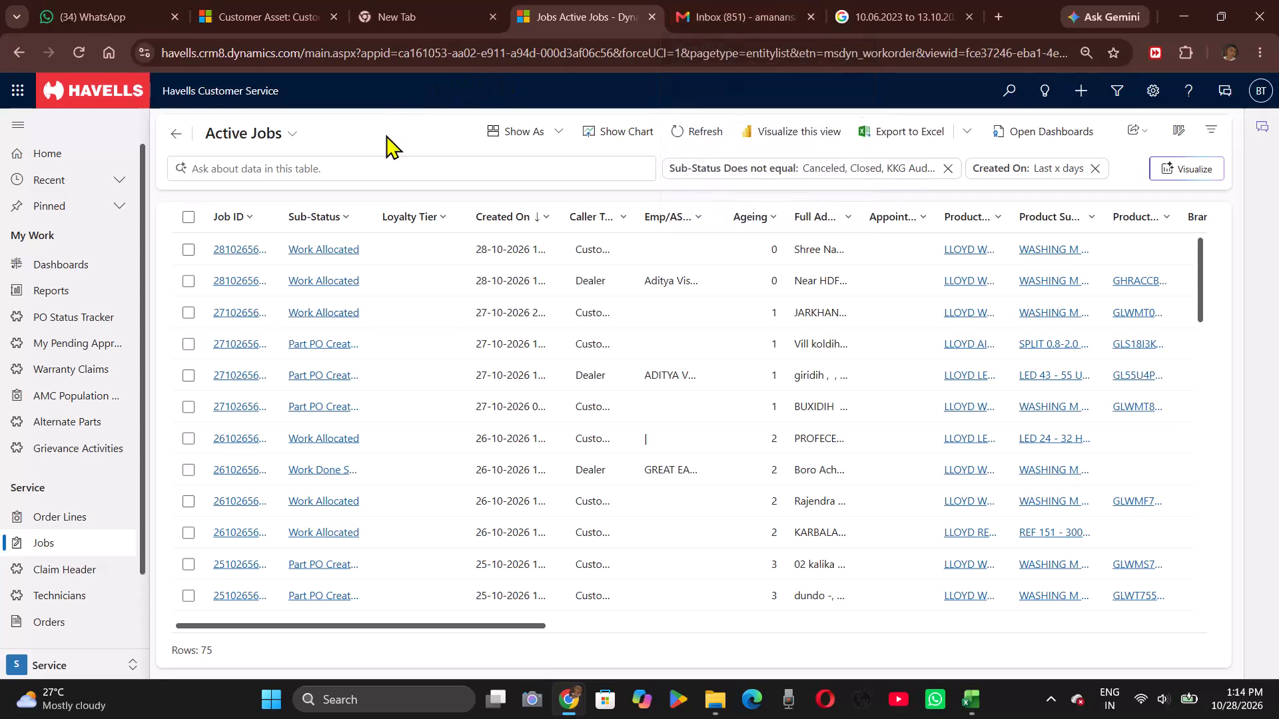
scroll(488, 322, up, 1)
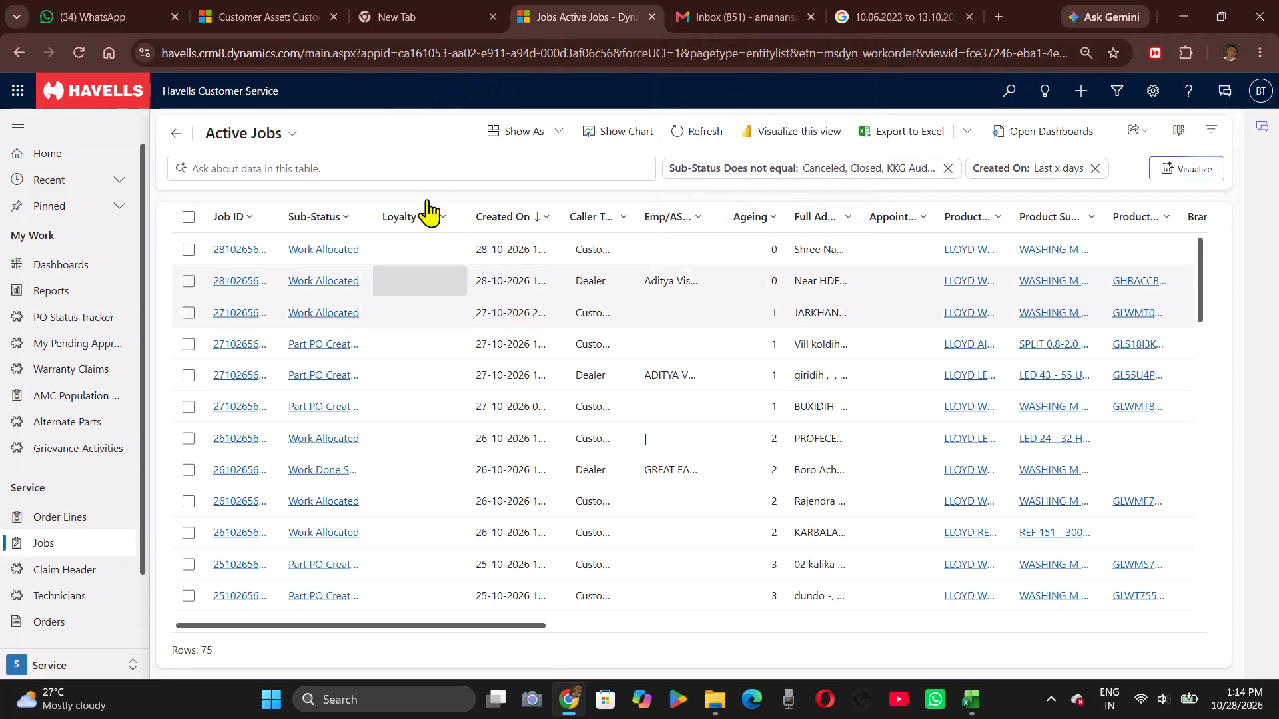
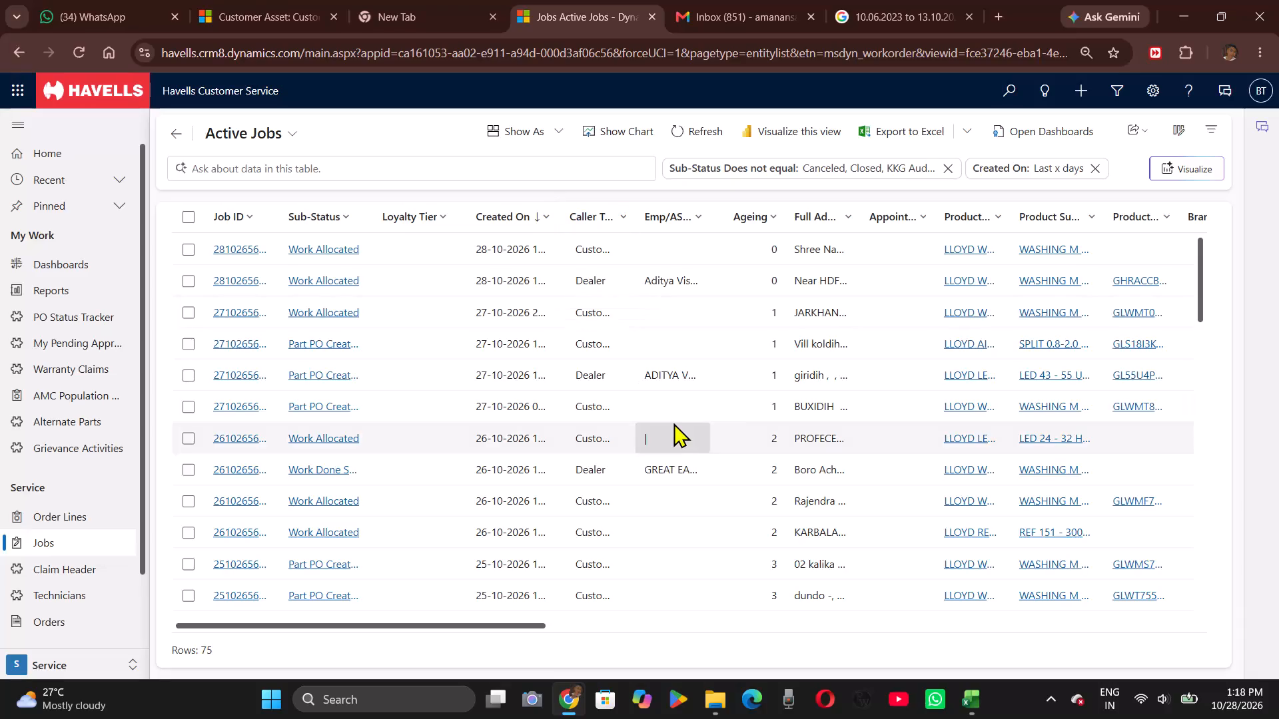
scroll(673, 423, left, 1)
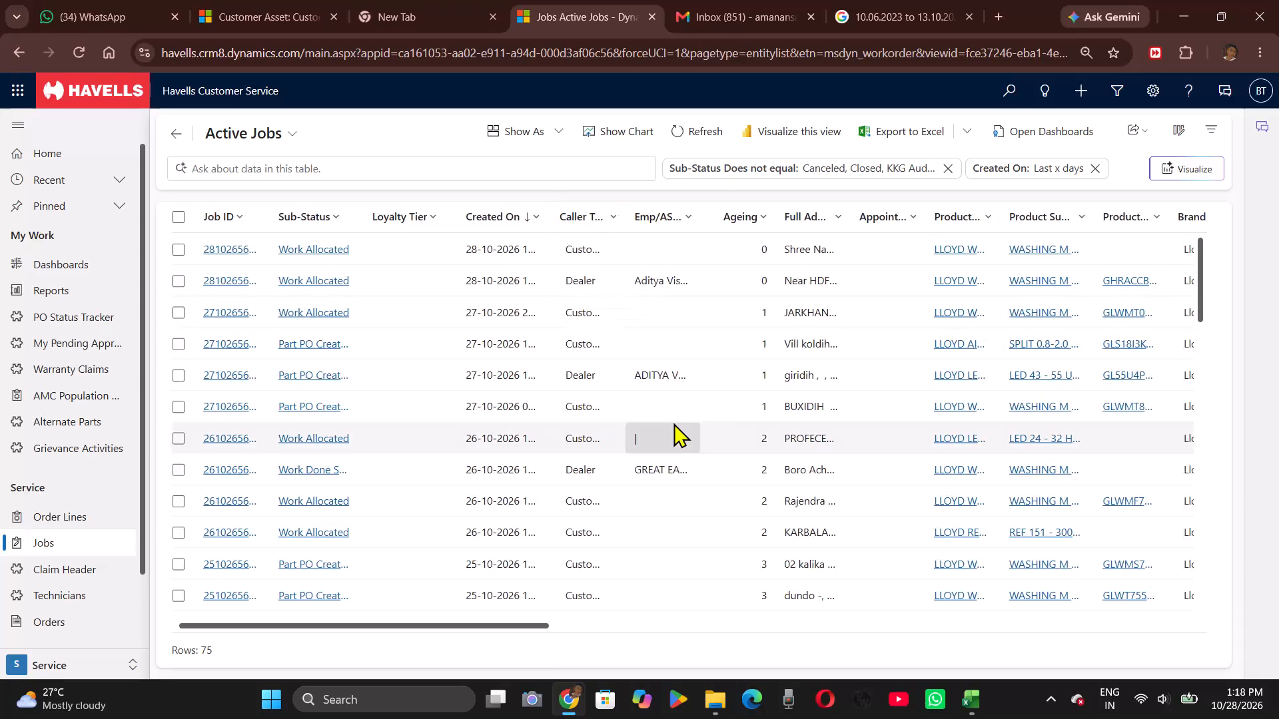
scroll(673, 423, left, 1)
triple_click(636, 317)
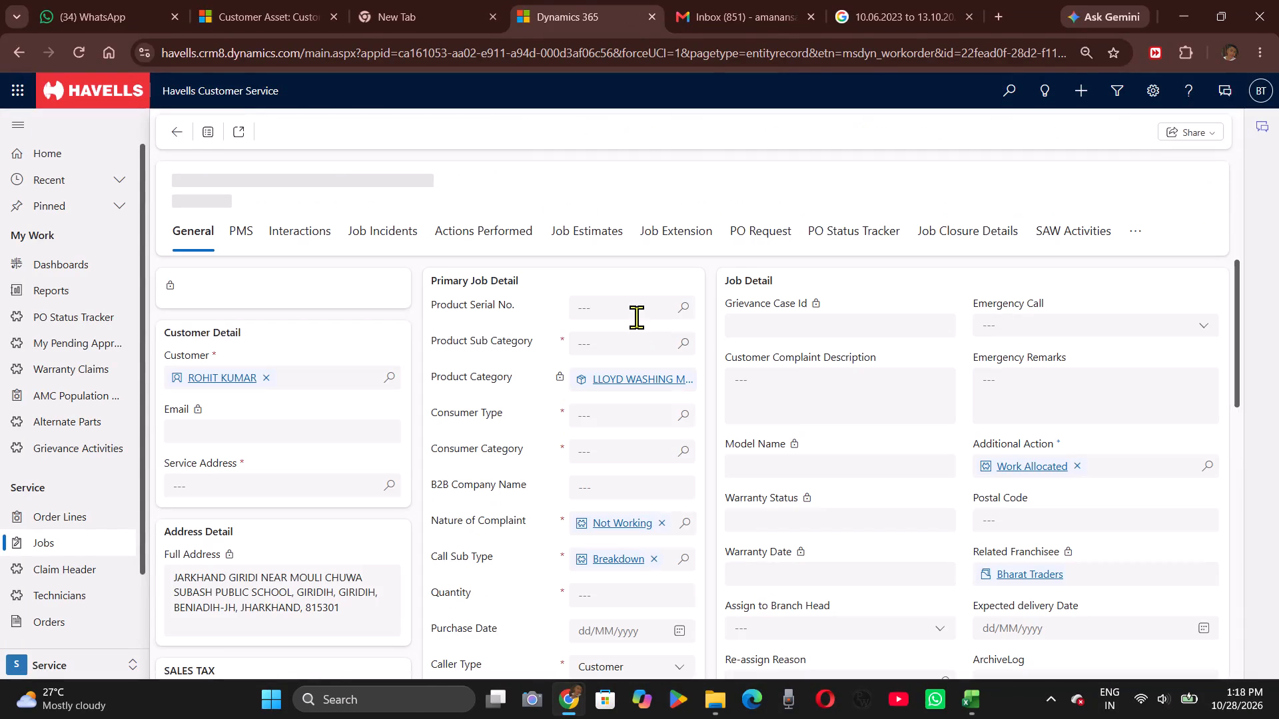
click(937, 236)
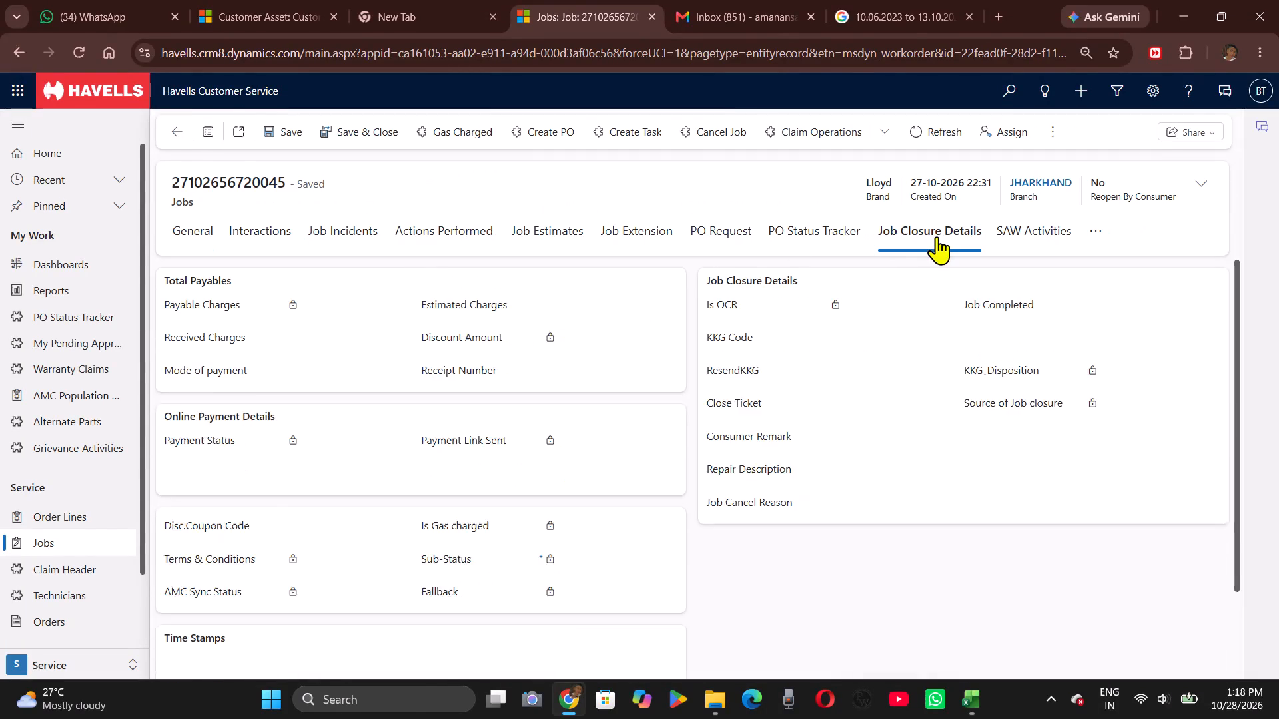
click(193, 144)
click(181, 136)
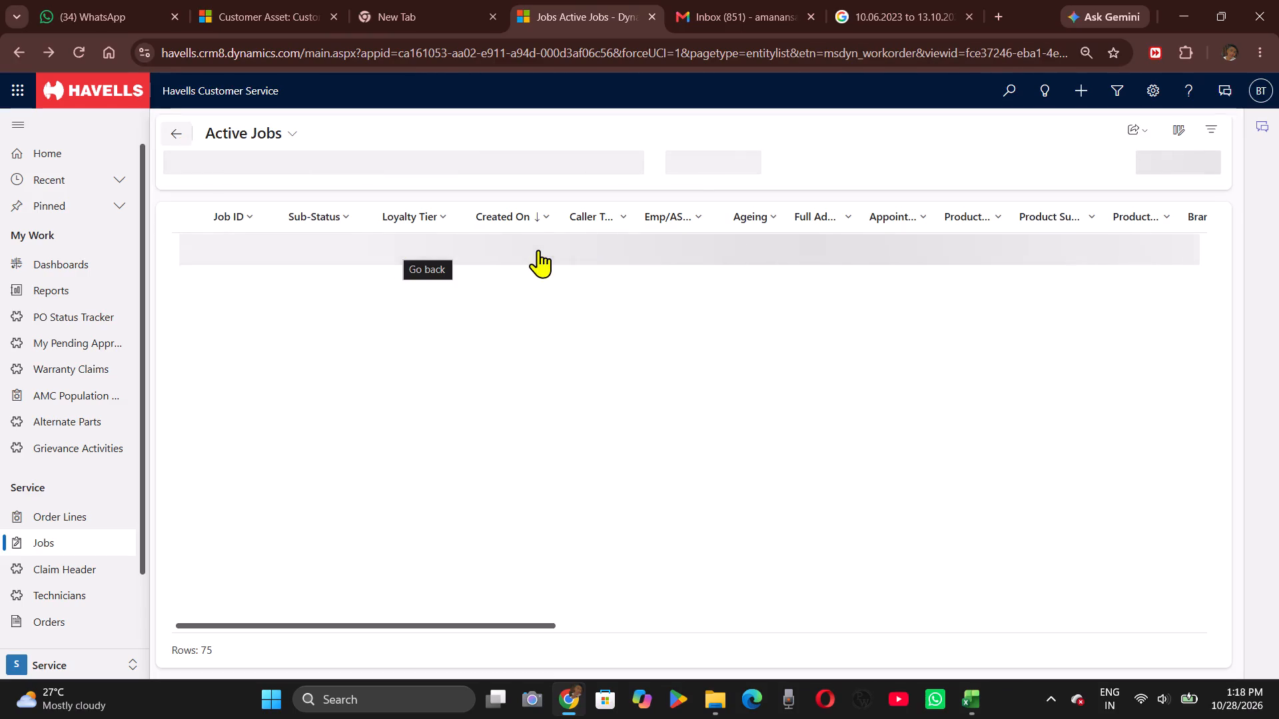
triple_click(893, 239)
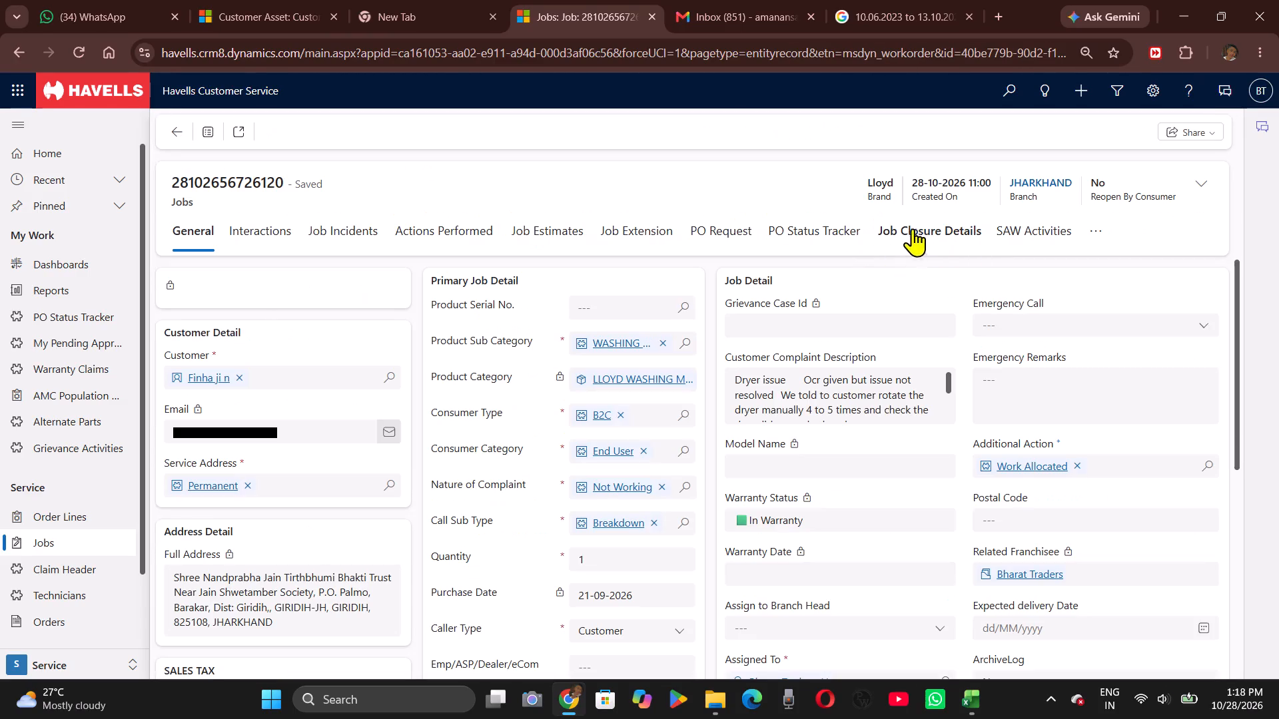
click(908, 231)
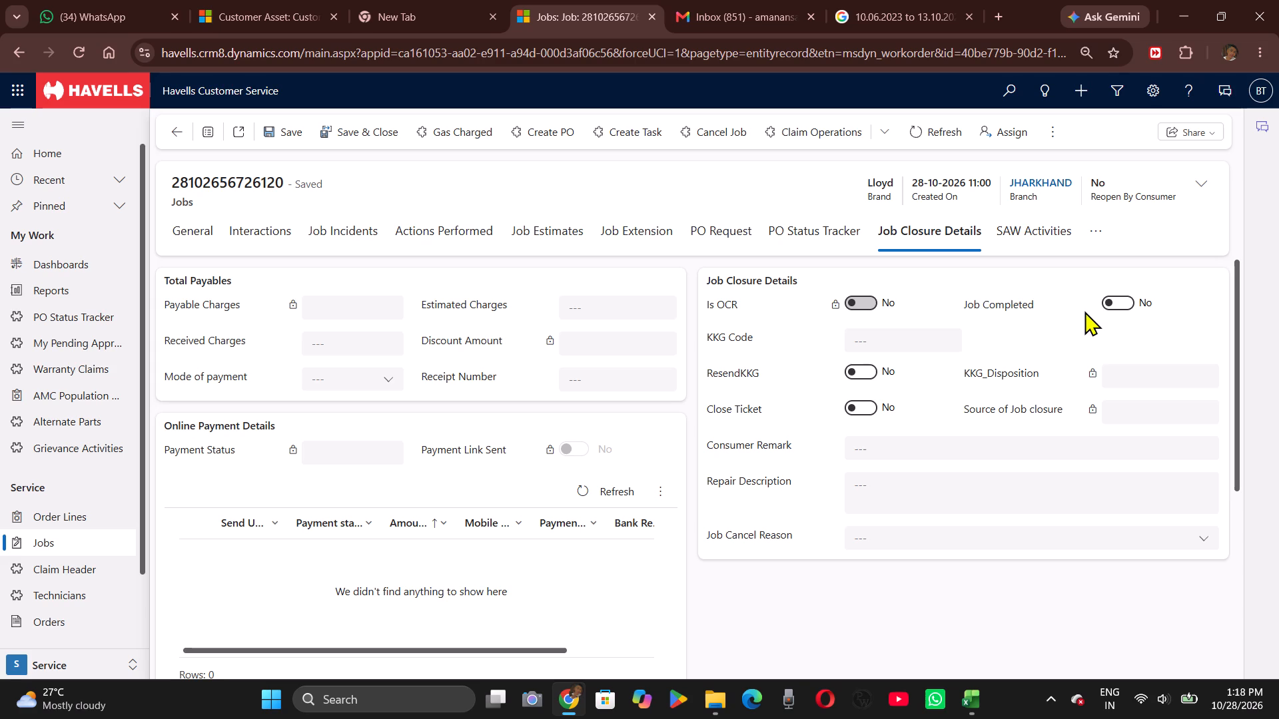
click(861, 373)
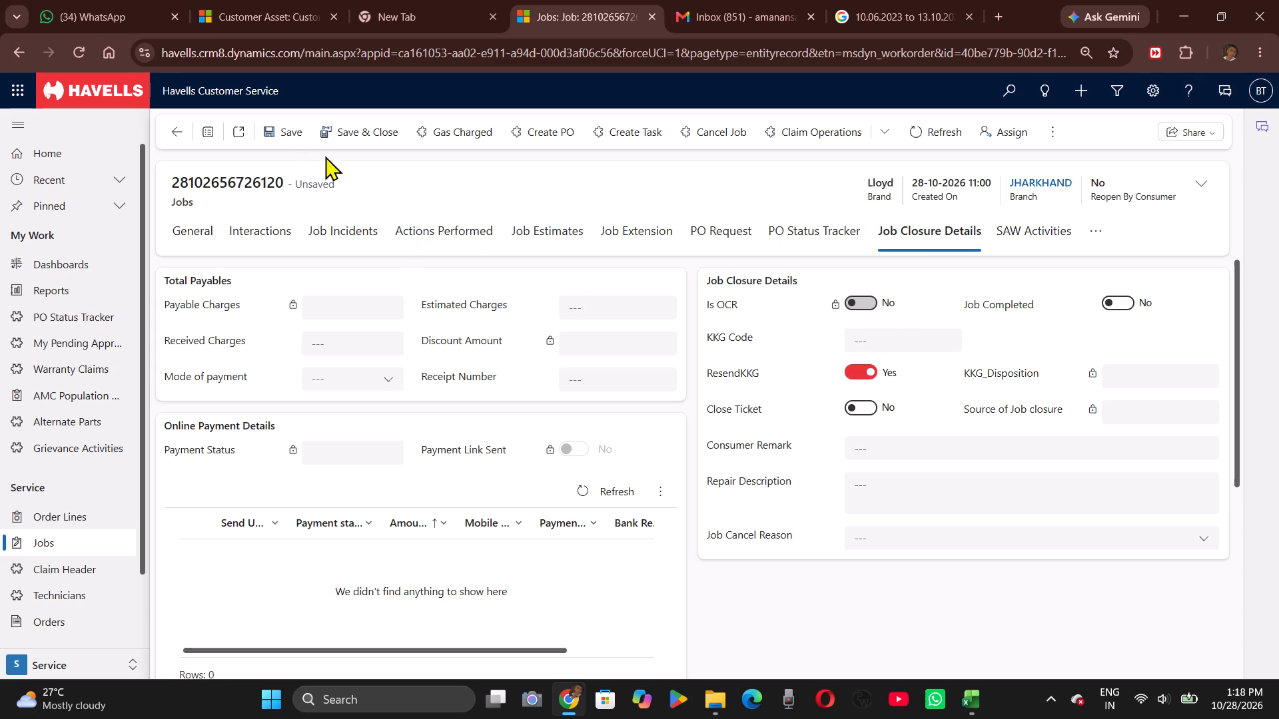
click(274, 129)
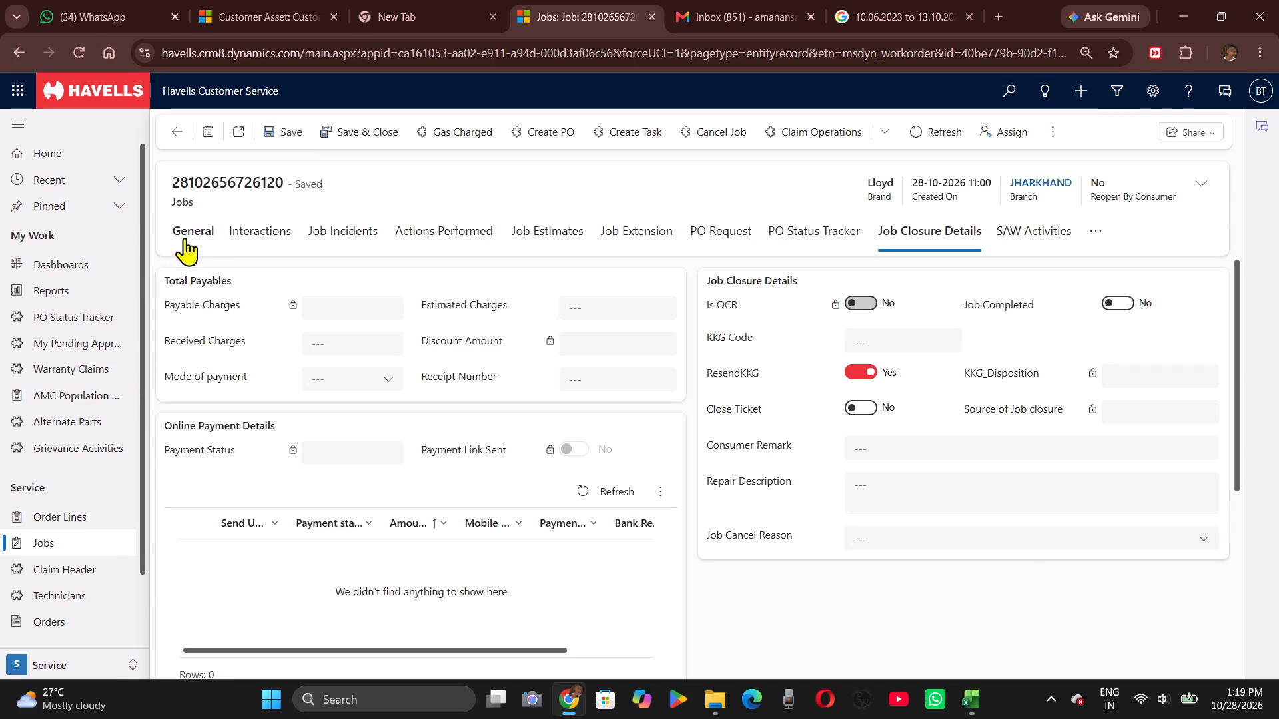
click(200, 227)
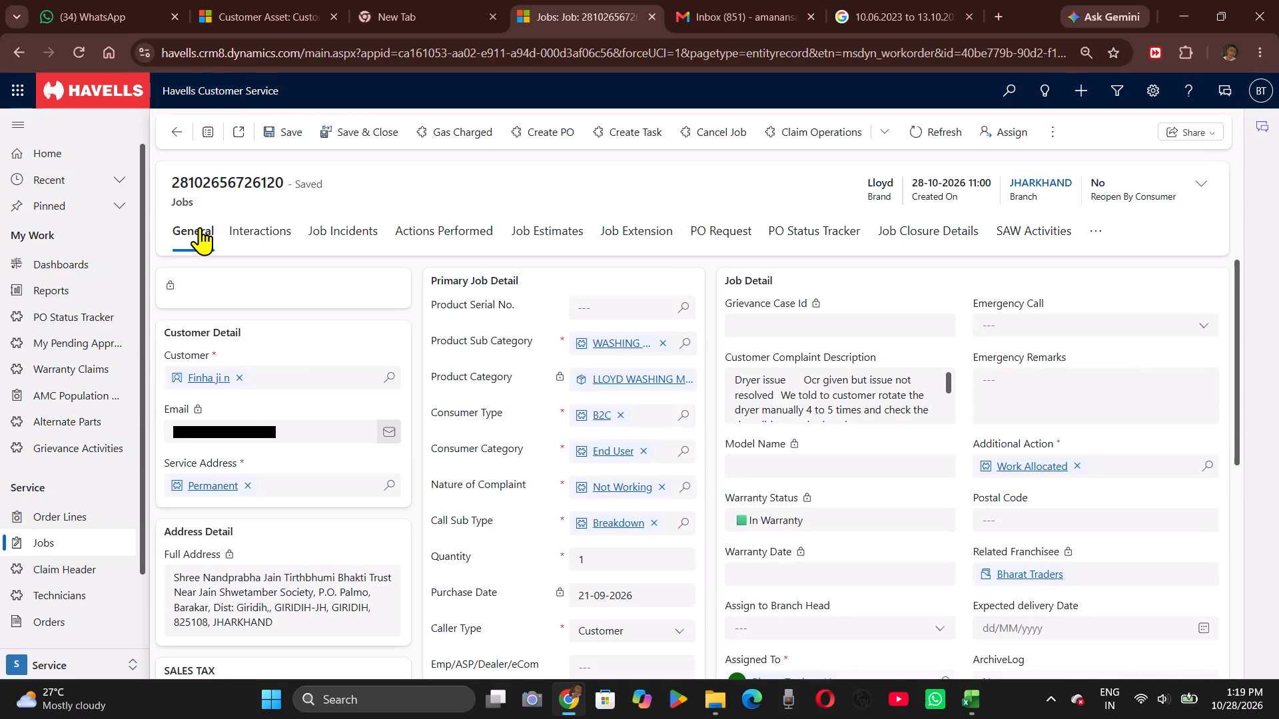
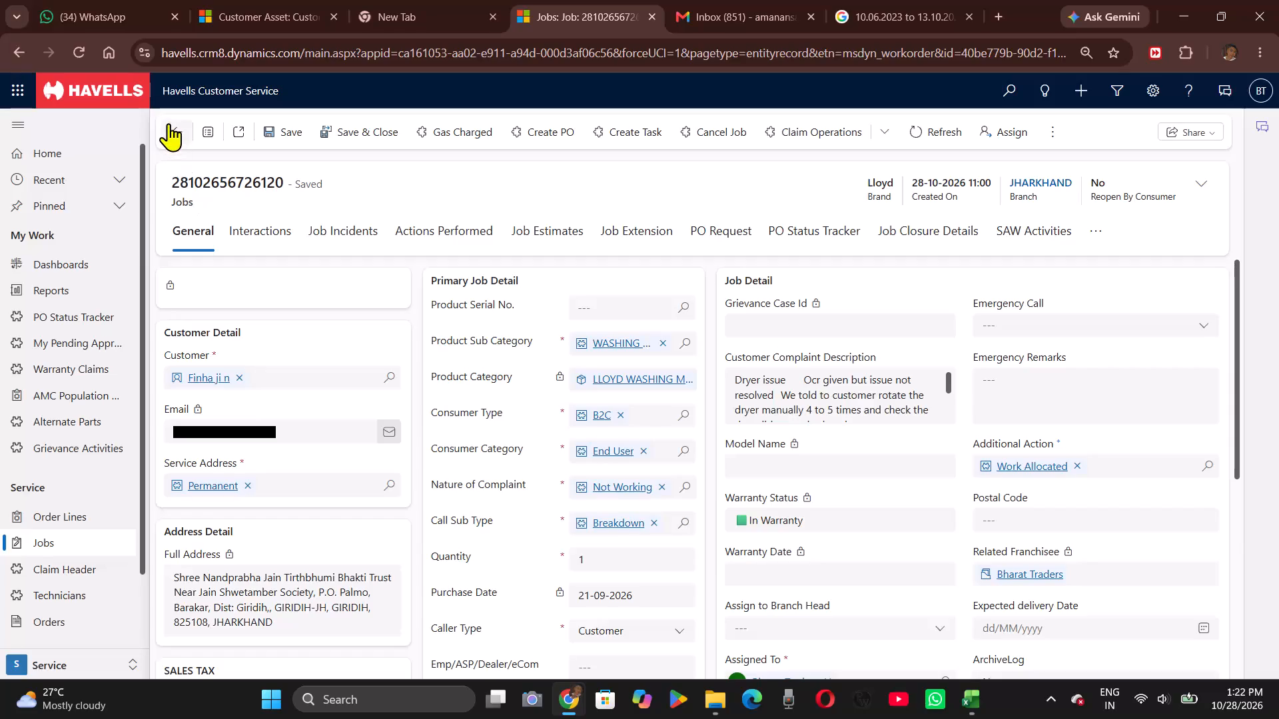
click(169, 123)
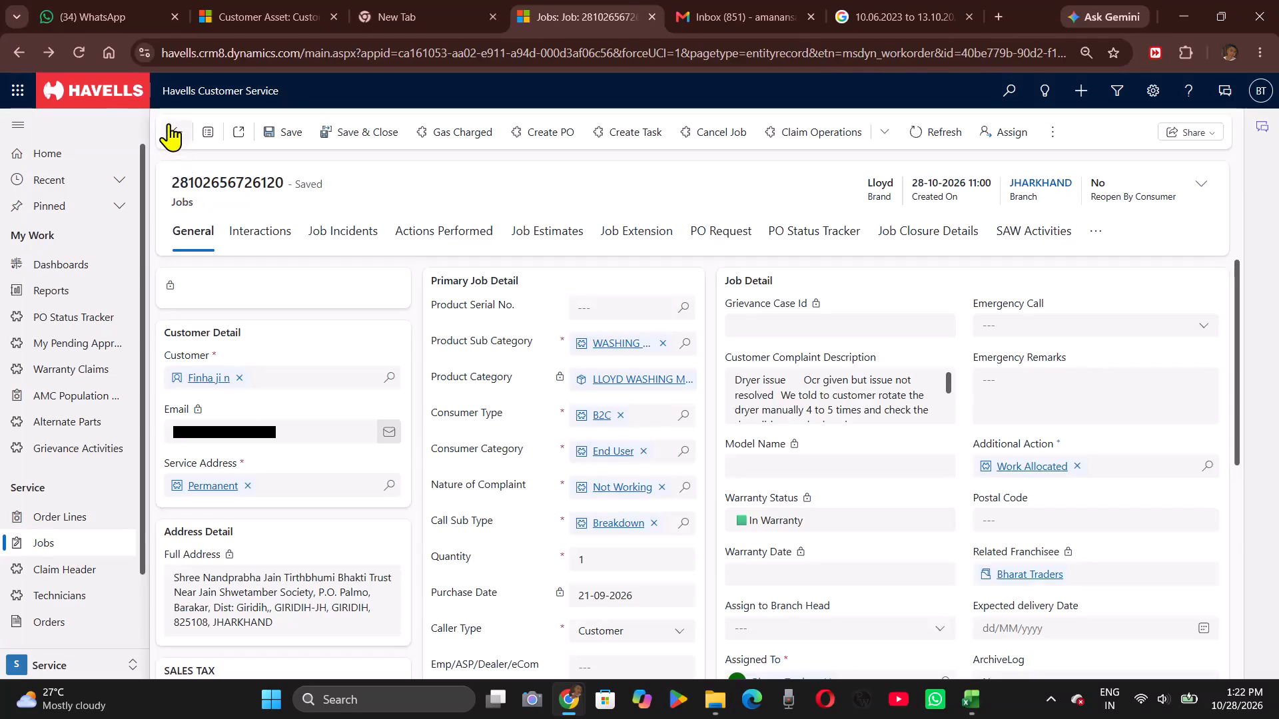
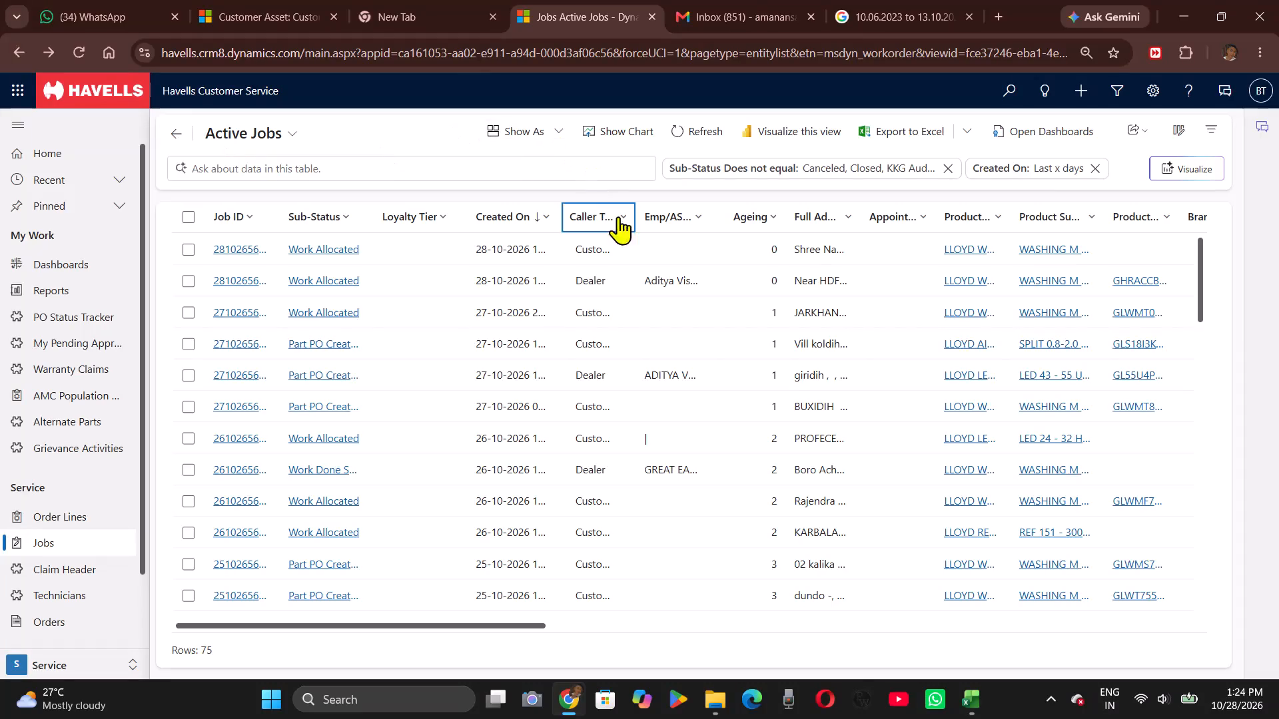
triple_click(651, 247)
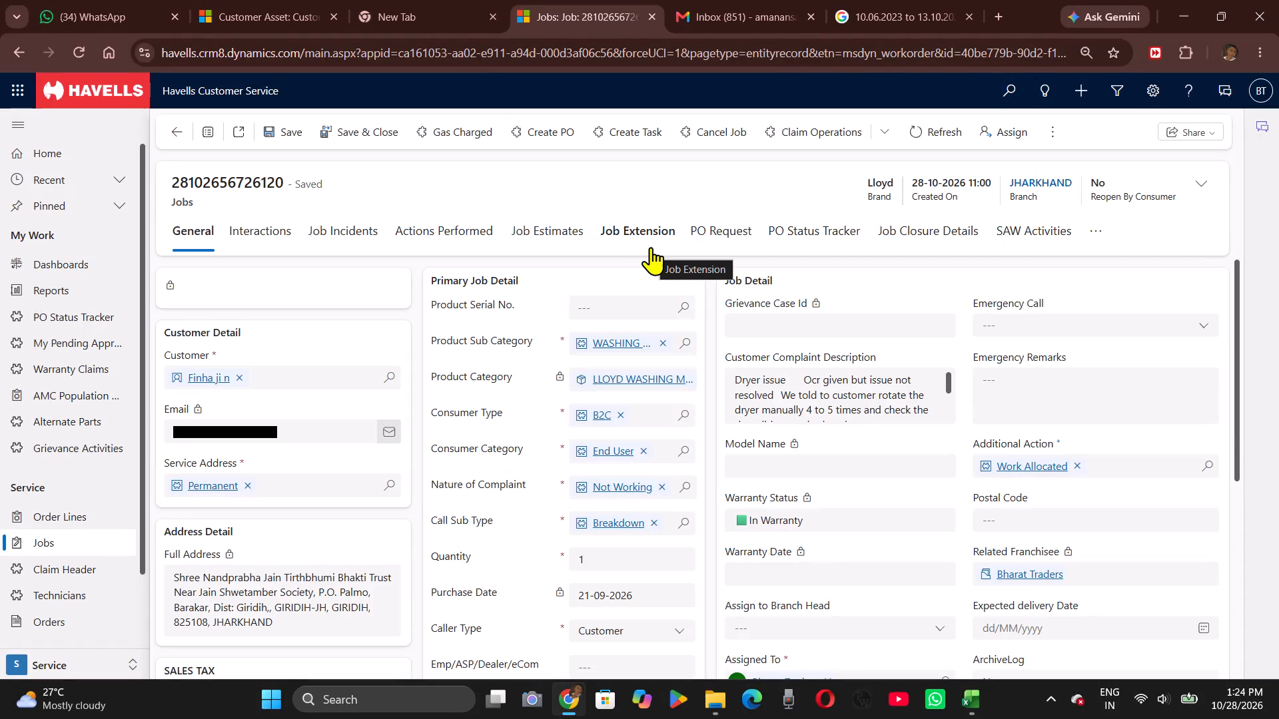
click(344, 230)
click(208, 238)
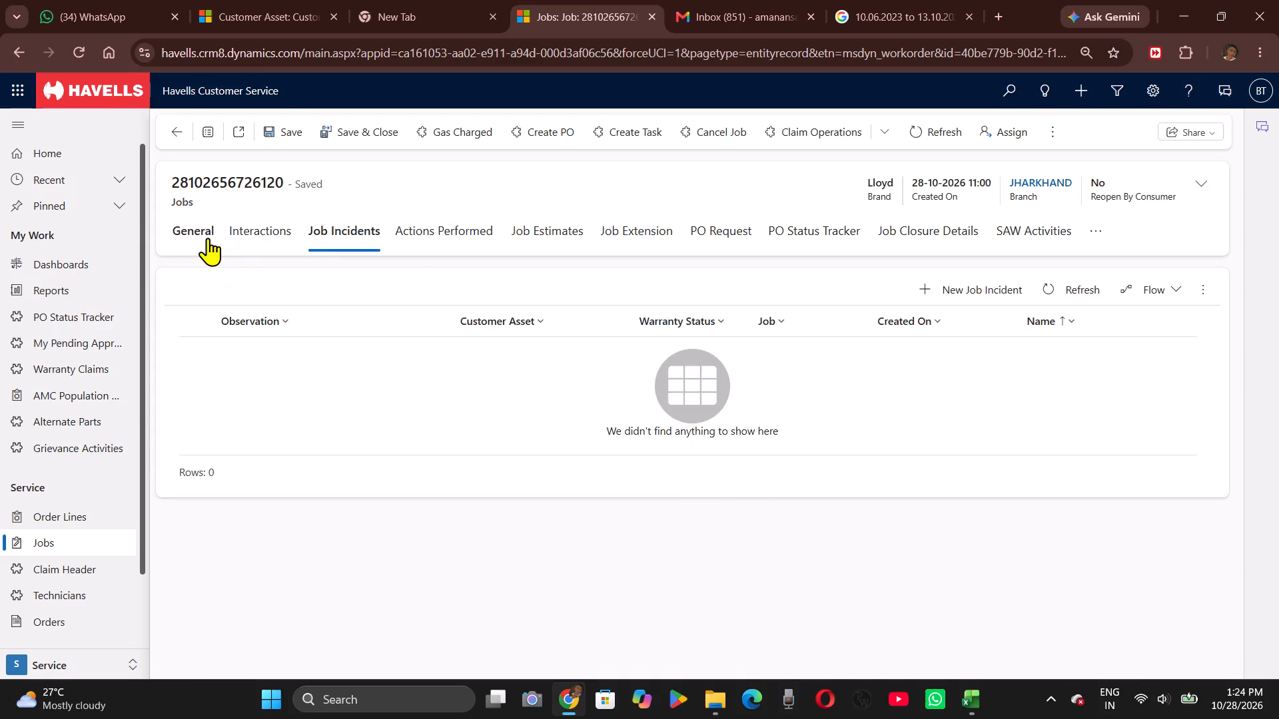
click(679, 300)
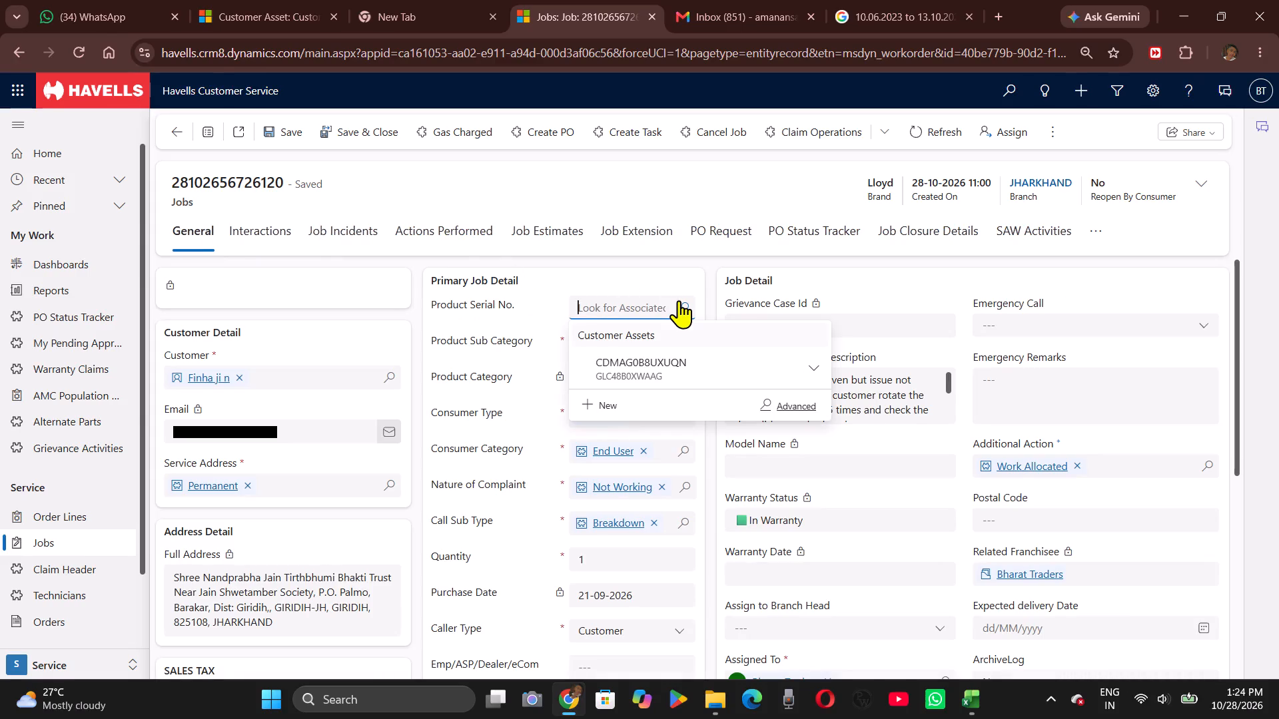
click(610, 267)
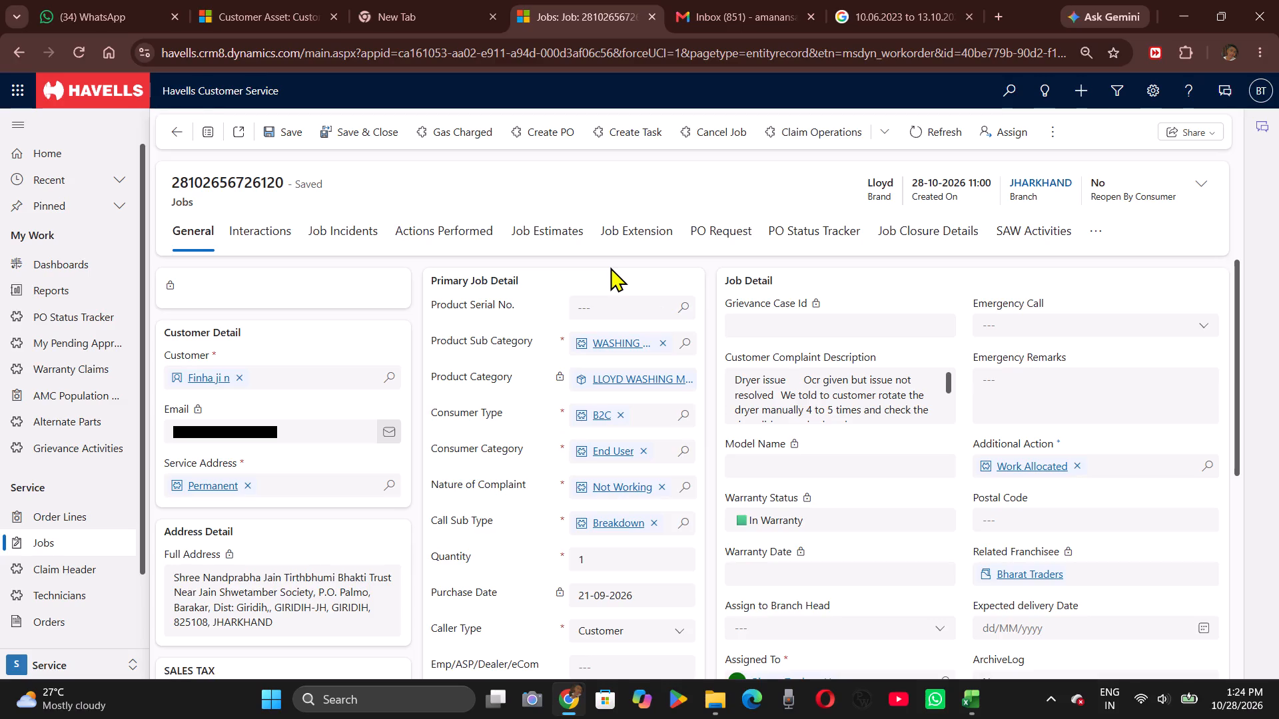
Examine the job's closure details, including the ResendKKG setting, and the customer's contact card in the general details.
click(891, 246)
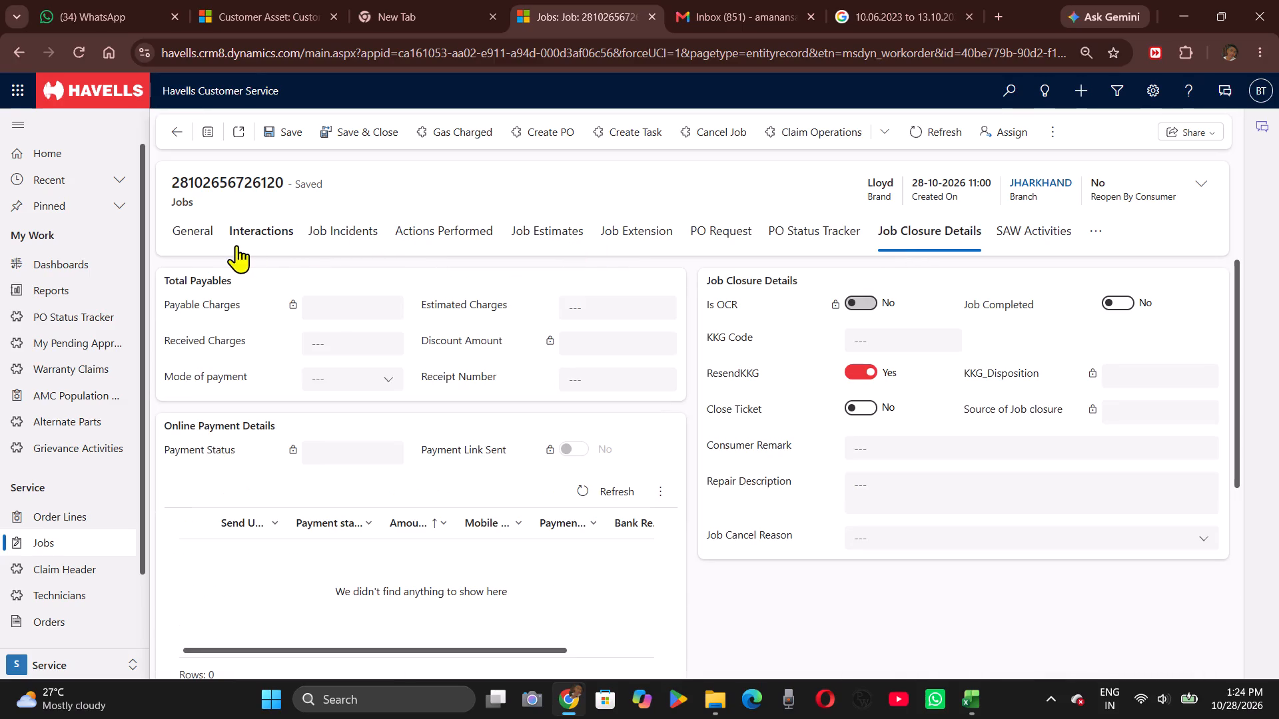
click(214, 244)
double_click(213, 242)
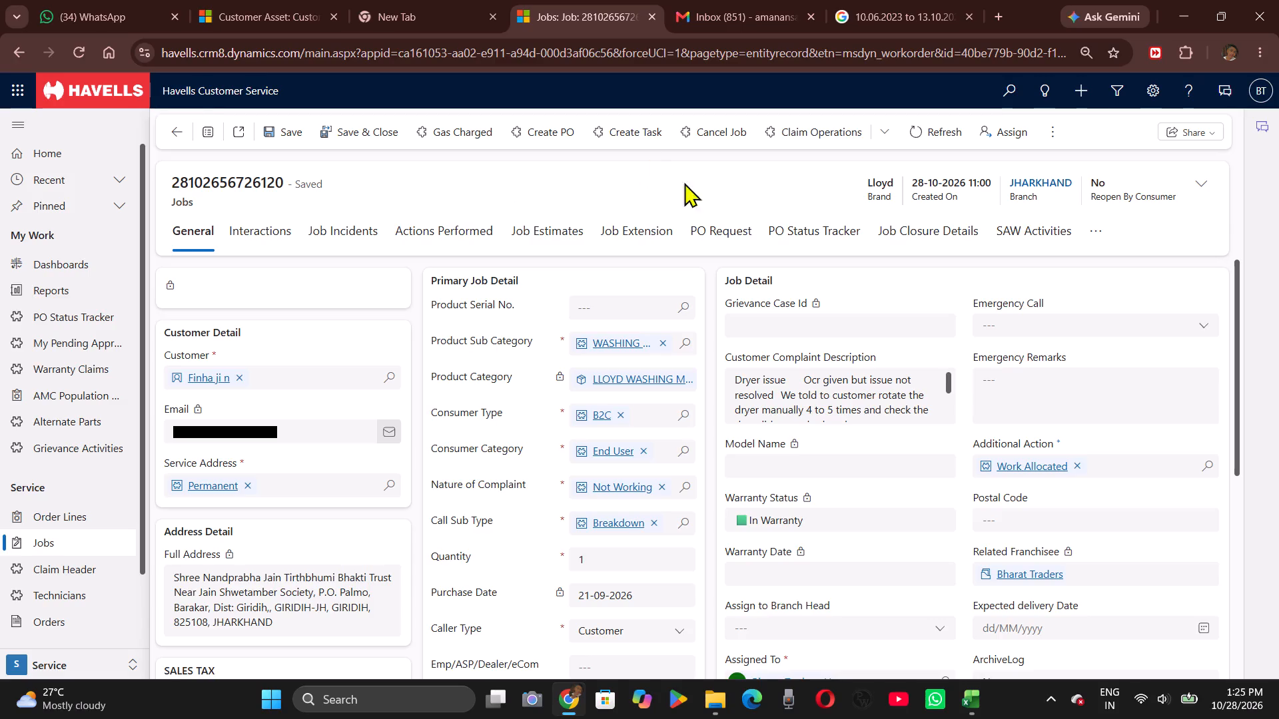
click(898, 242)
click(209, 236)
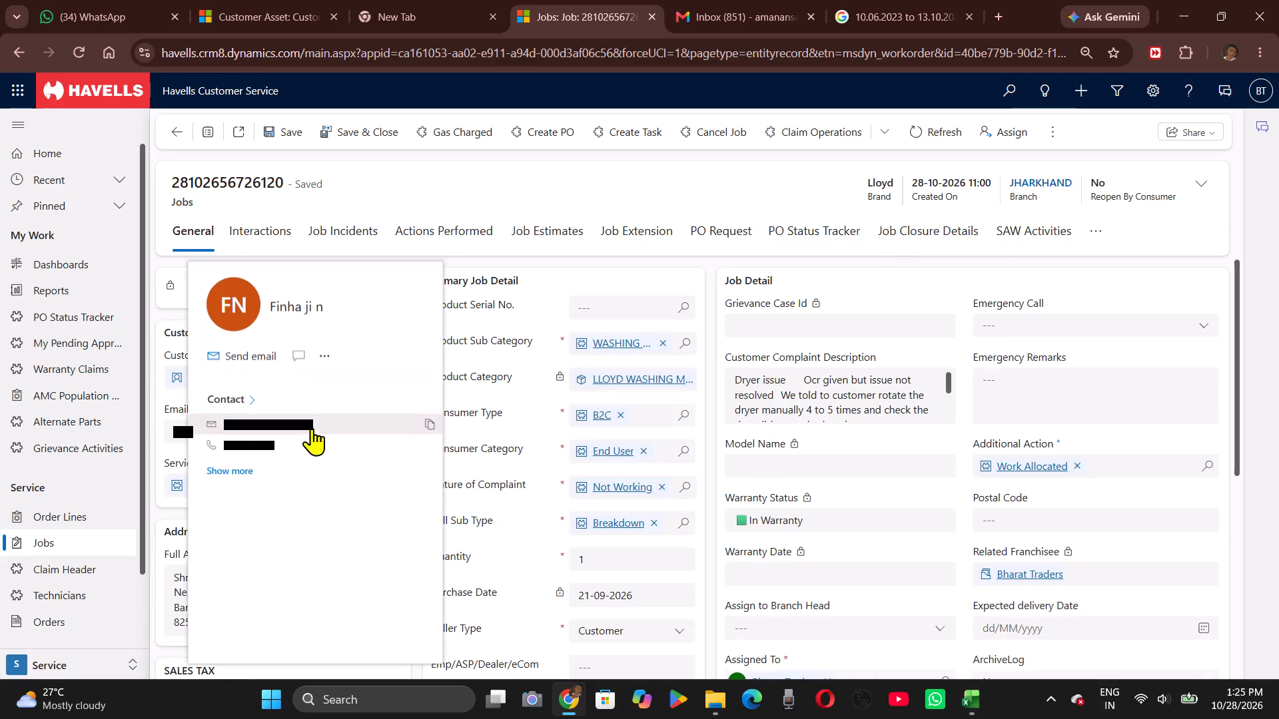
click(478, 199)
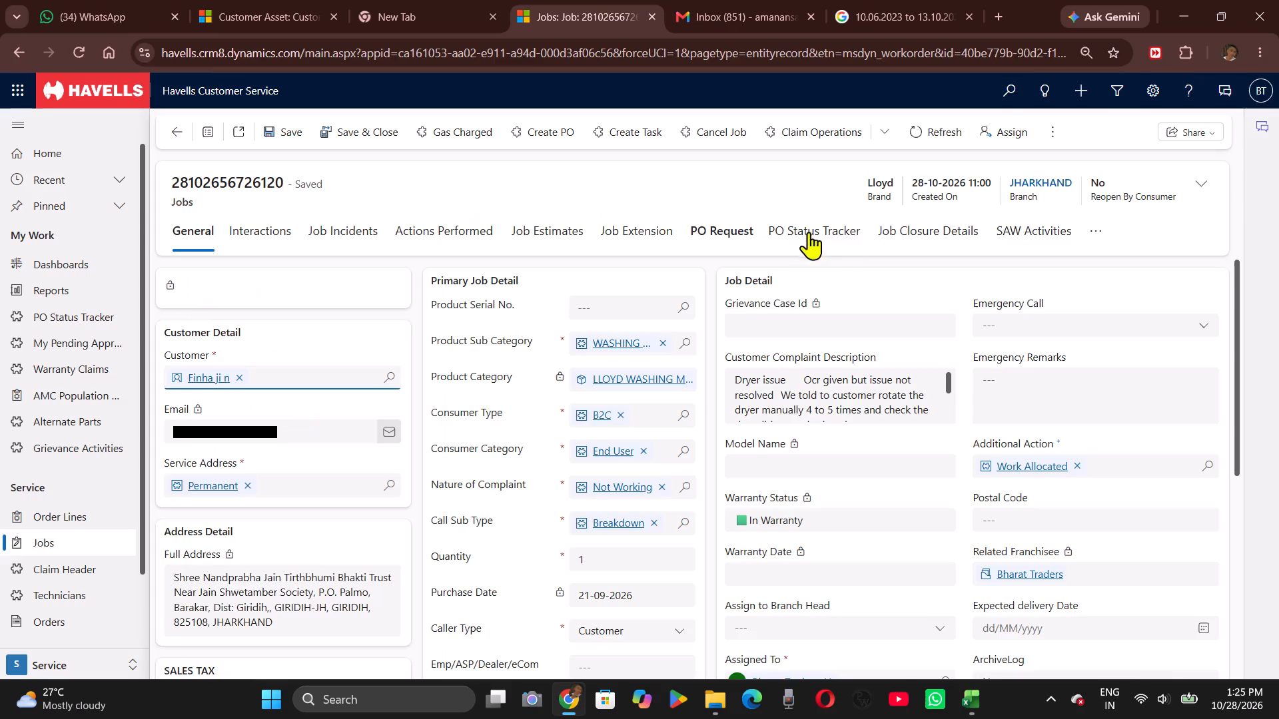
Switch ResendKKG off and back to Yes in the job closure details, and save the job.
click(908, 234)
click(866, 362)
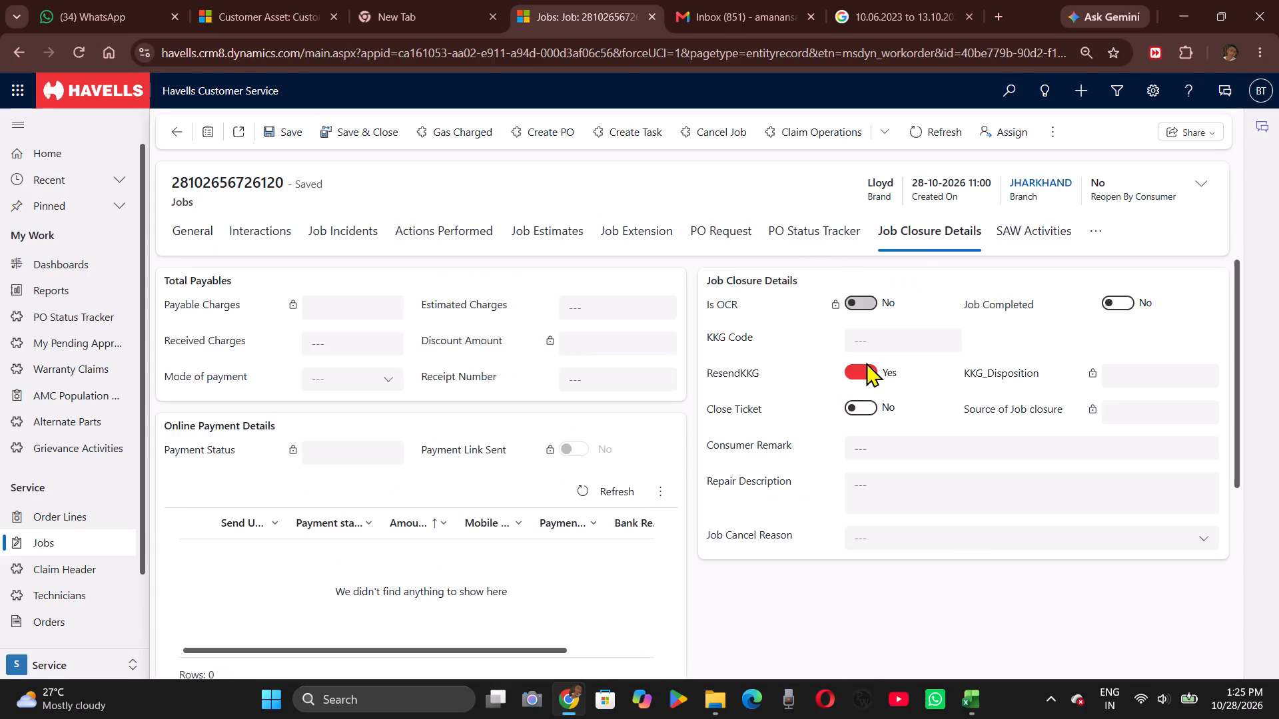
click(868, 369)
click(868, 369)
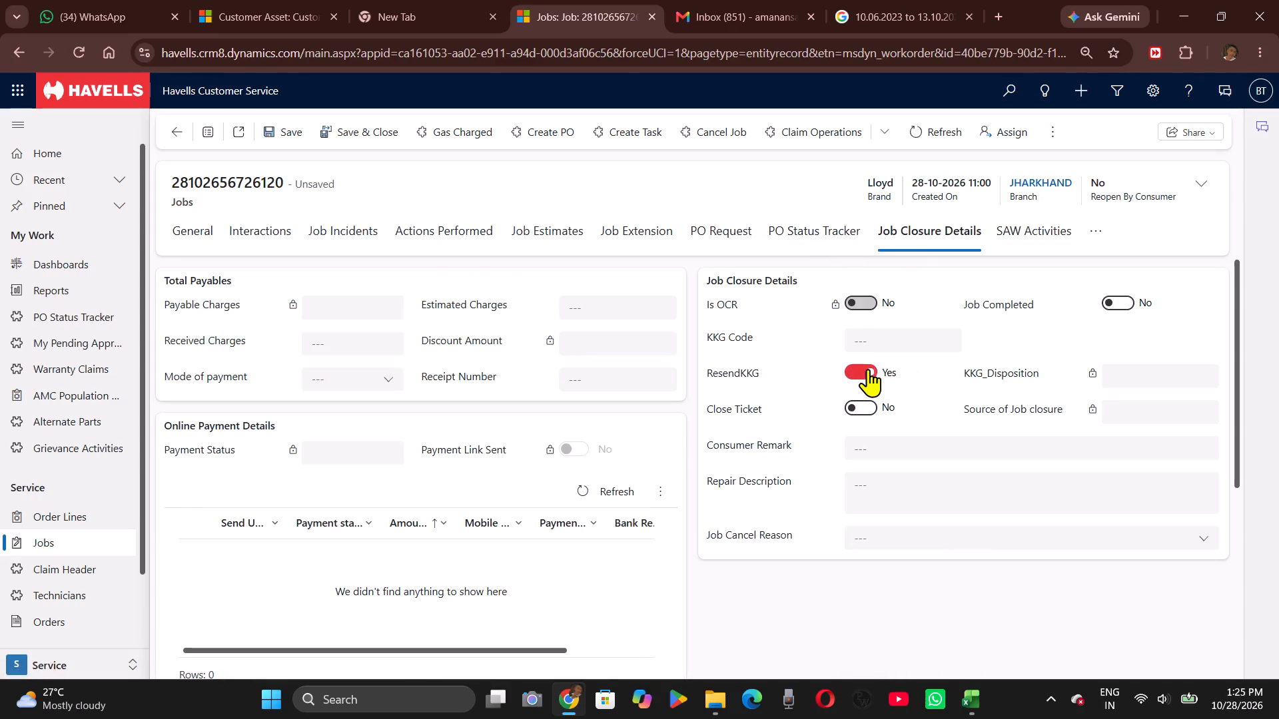
click(272, 130)
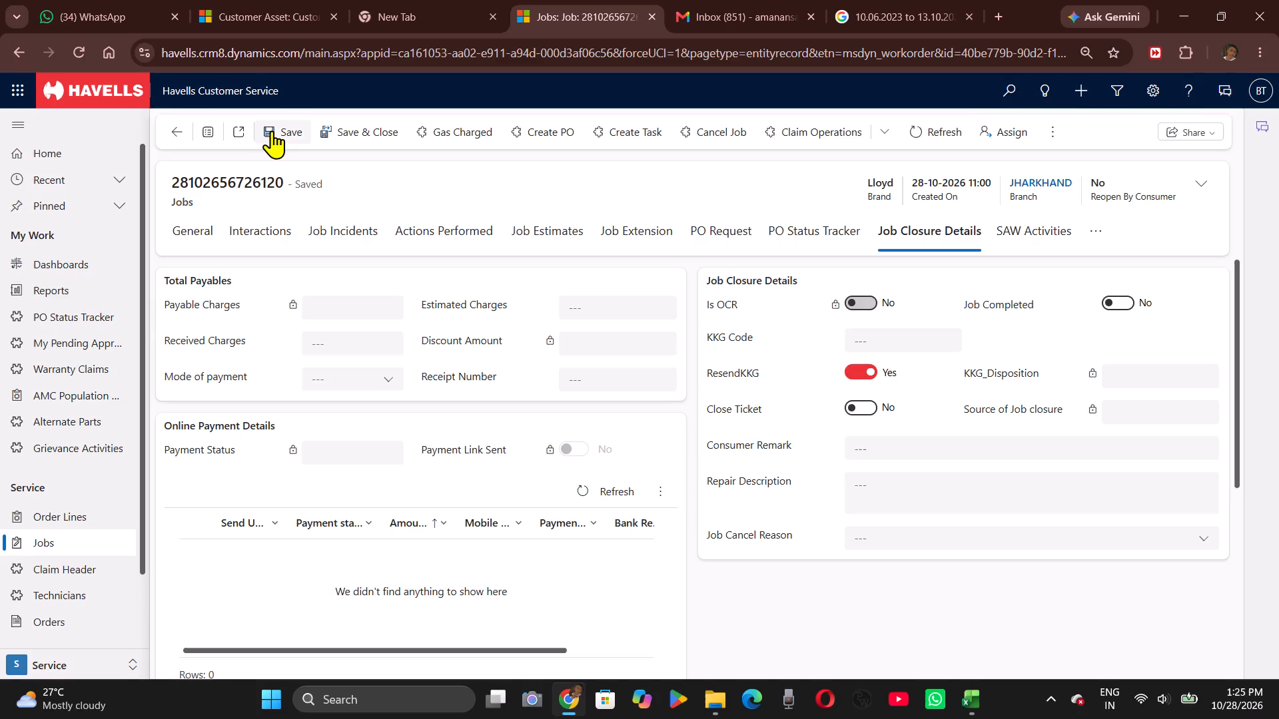
Recheck the job's general details and its job closure details.
click(210, 227)
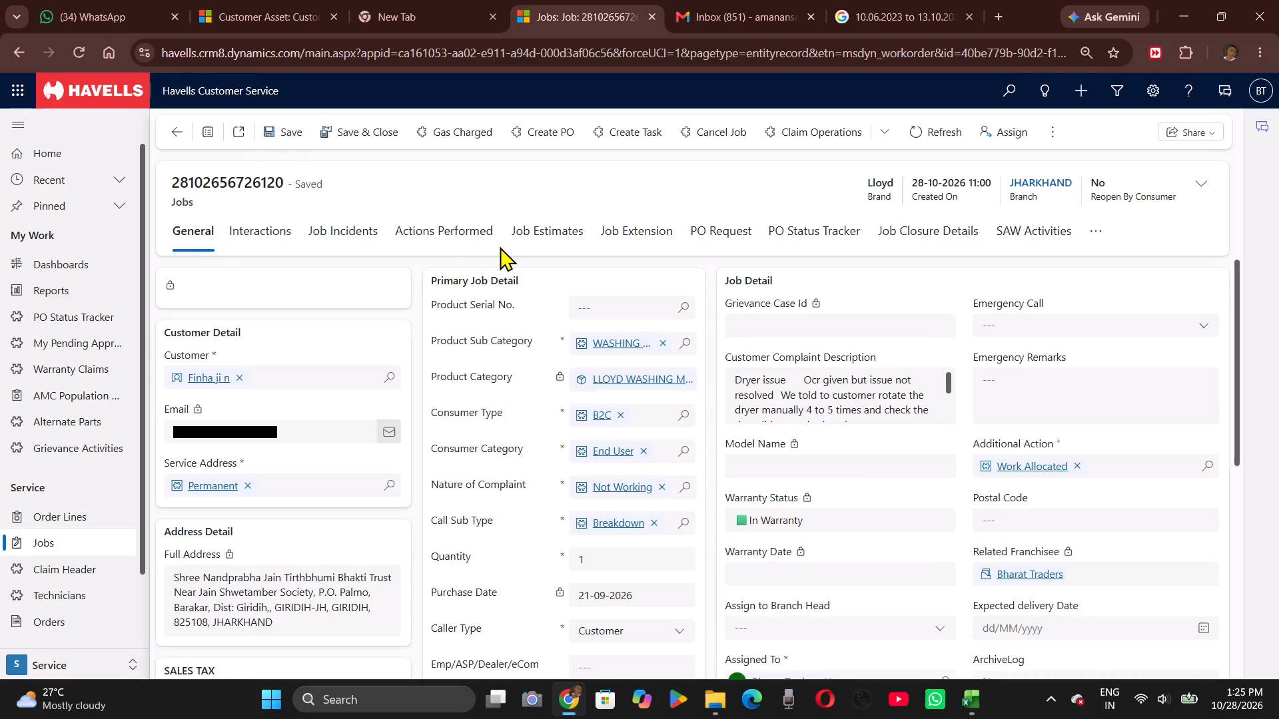
click(898, 238)
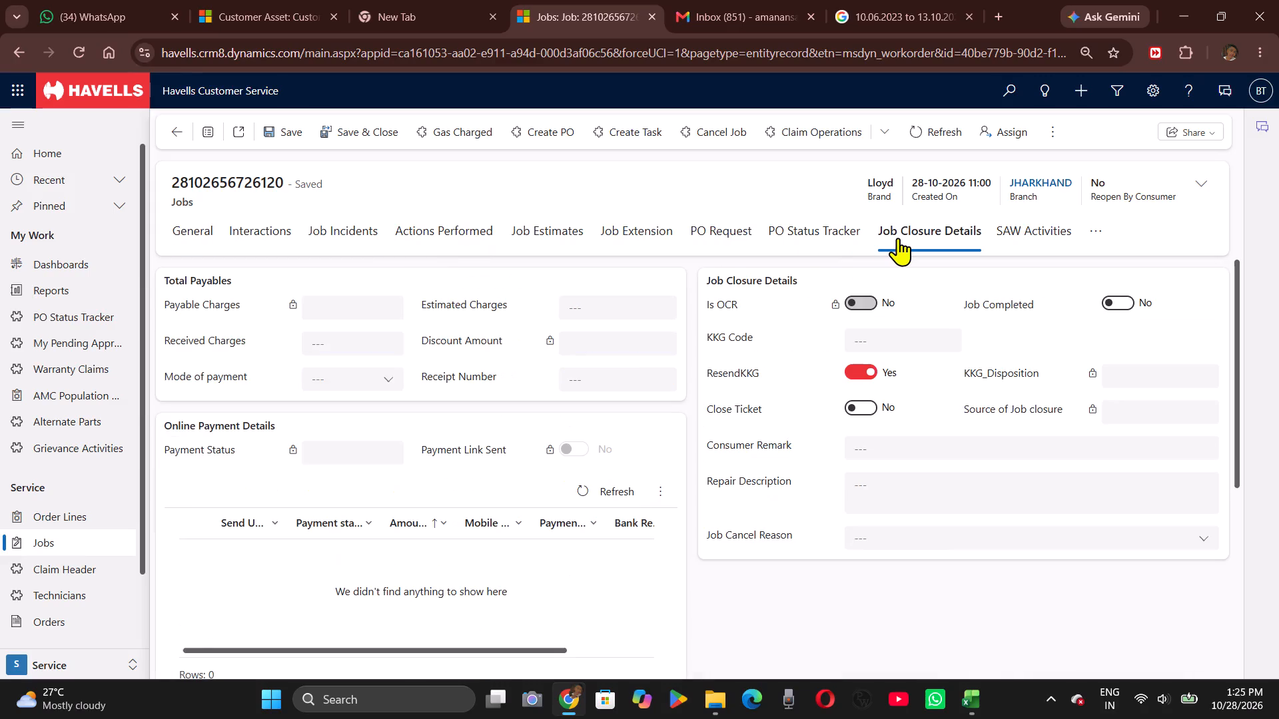
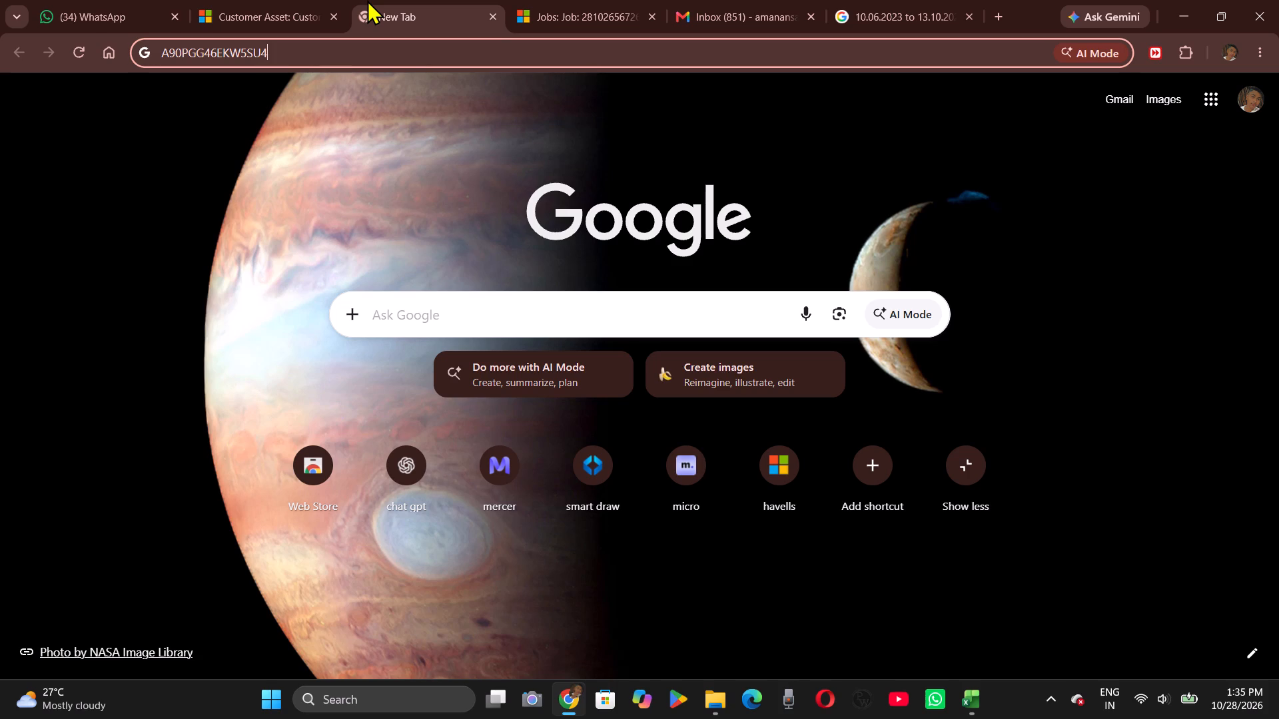
triple_click(334, 43)
key(ctrl+c)
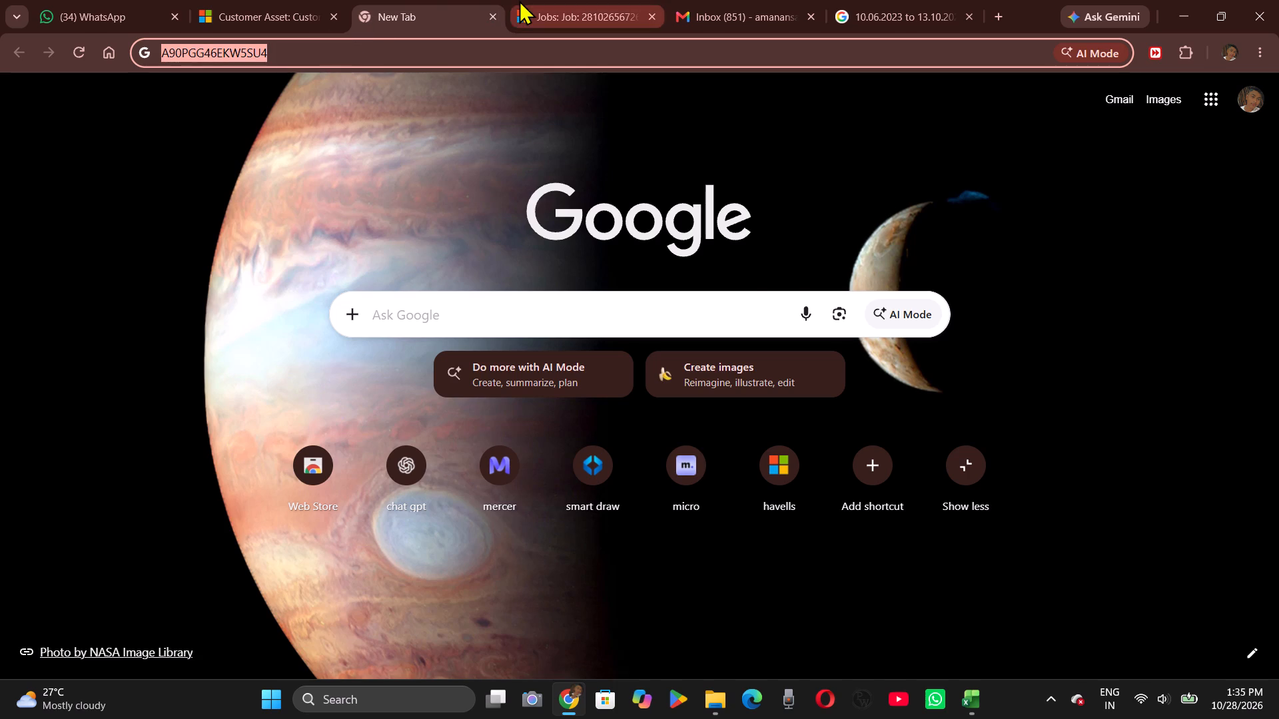
click(519, 0)
scroll(648, 387, up, 1)
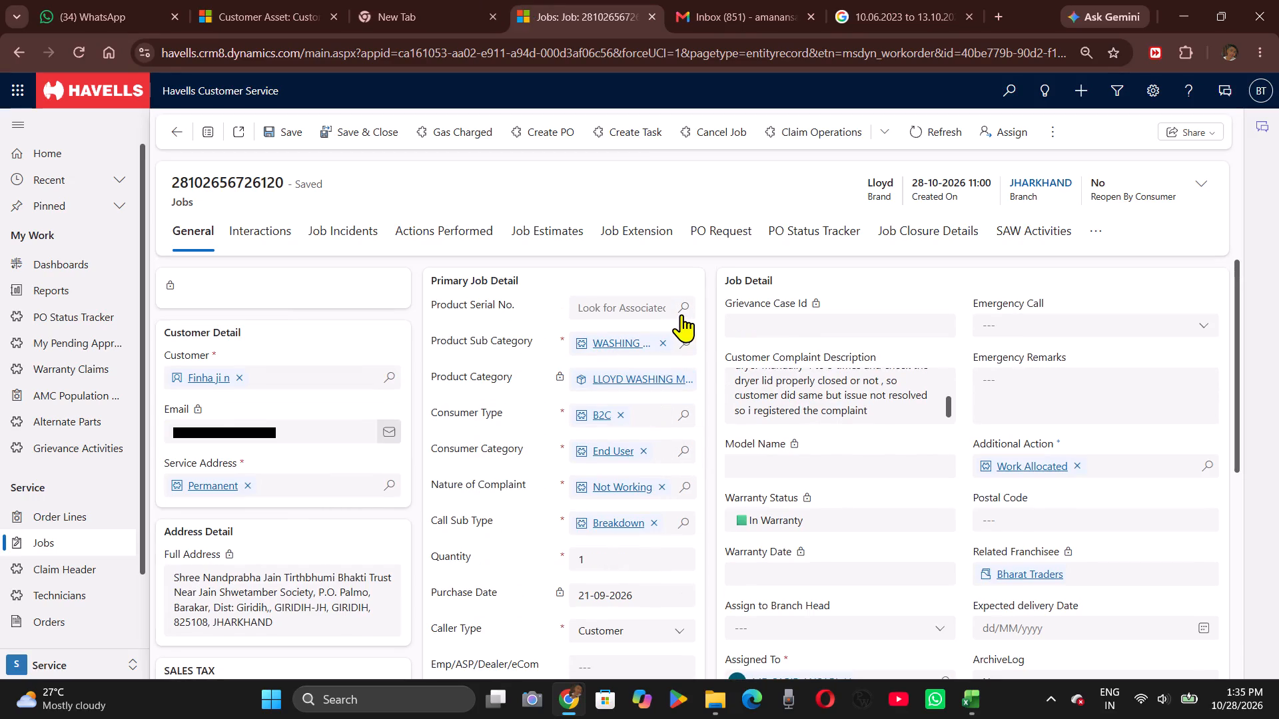
click(681, 314)
click(594, 403)
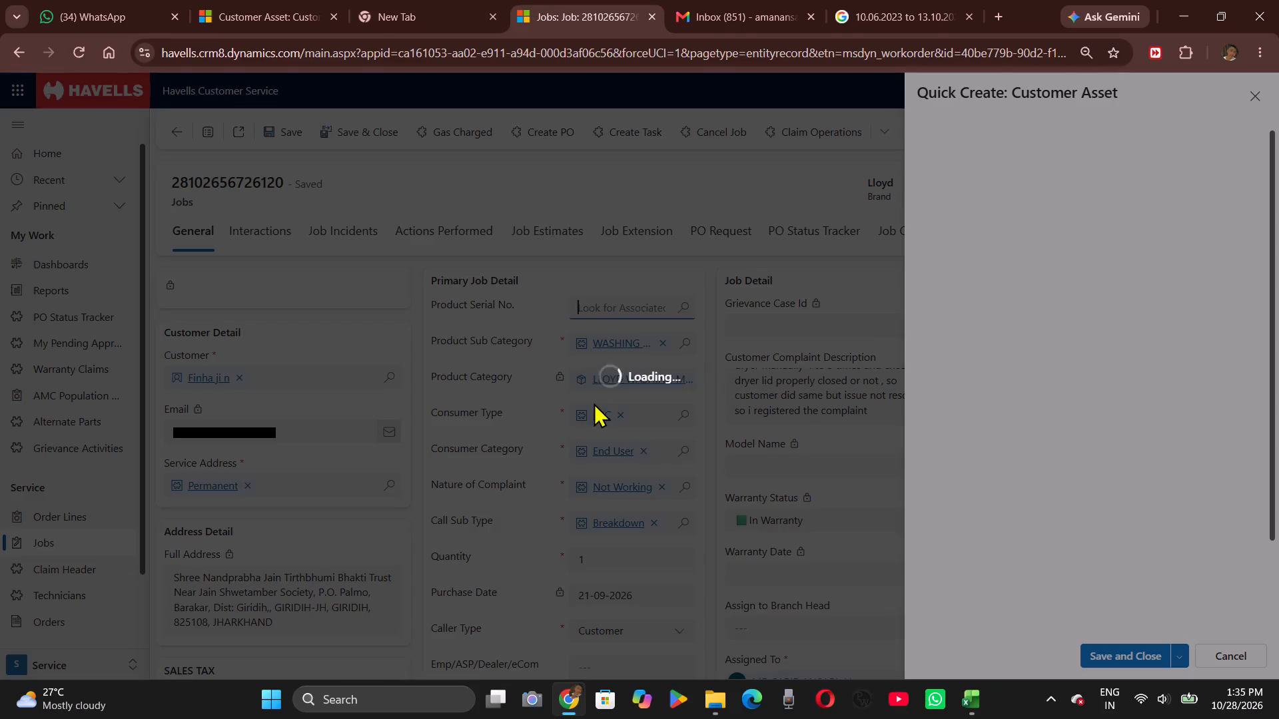
click(1144, 184)
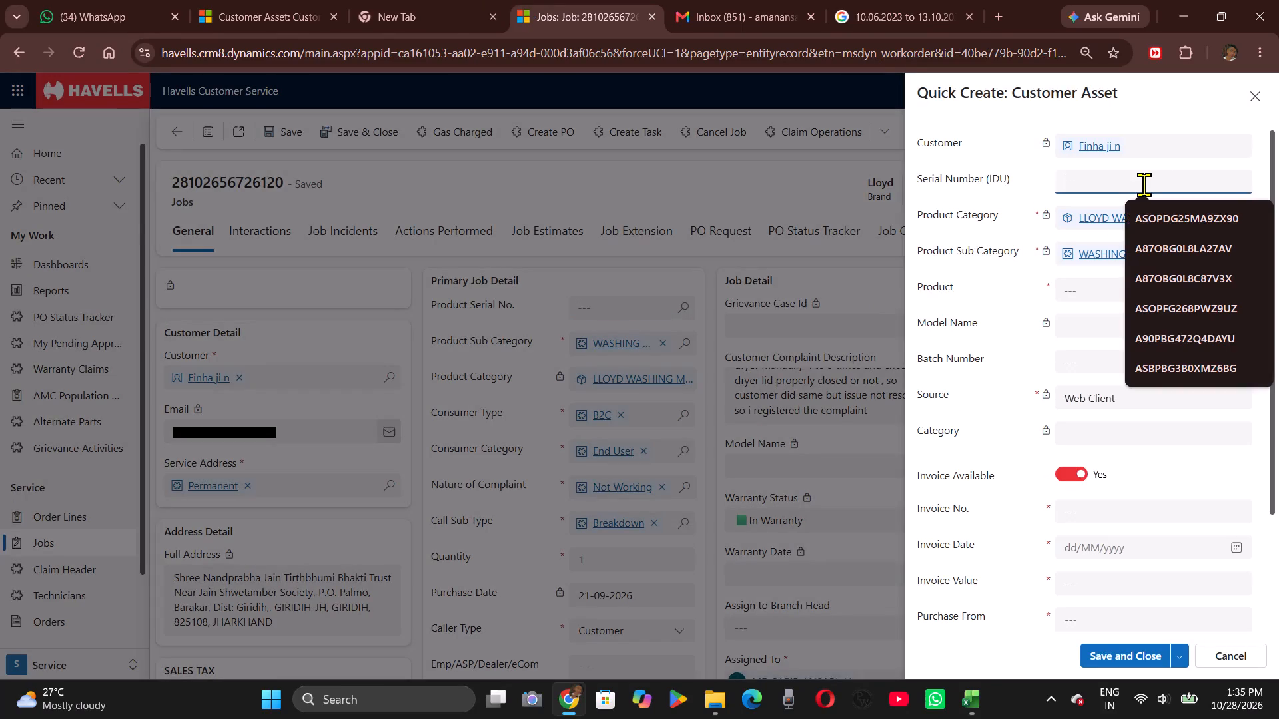
key(ctrl+v)
Set the new customer asset's Product to GLWS145EPHPC.
click(1139, 292)
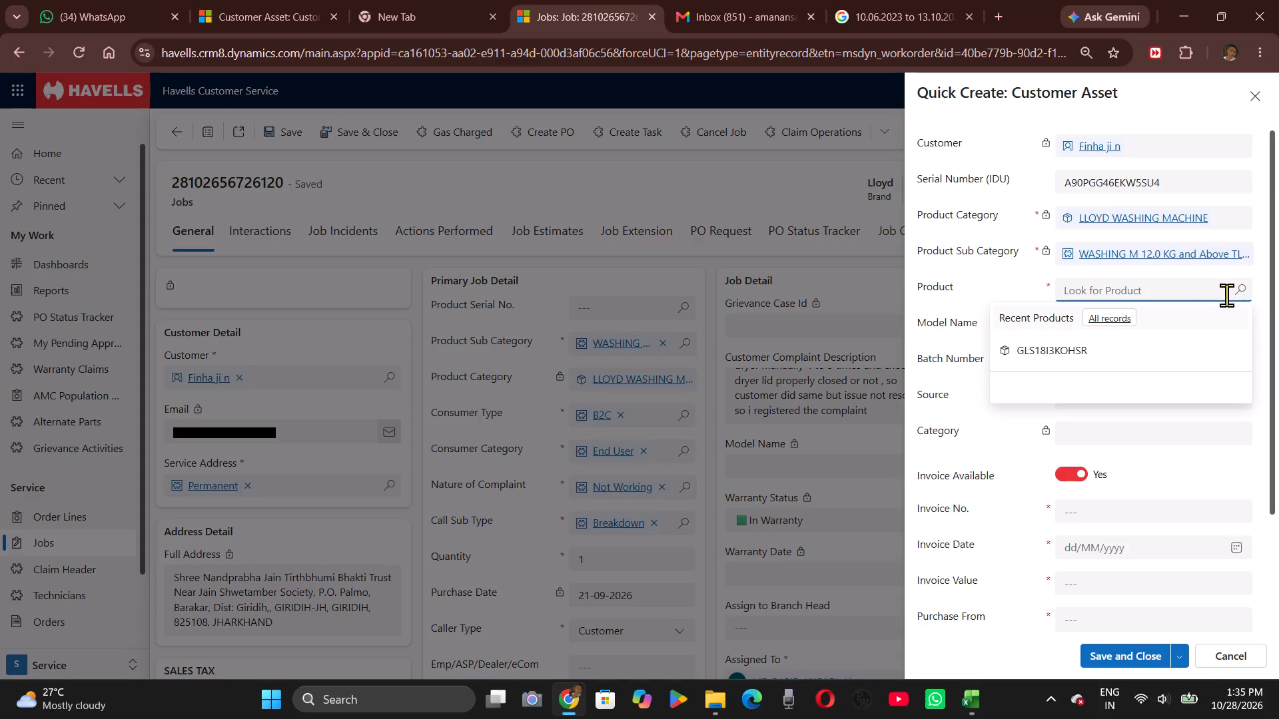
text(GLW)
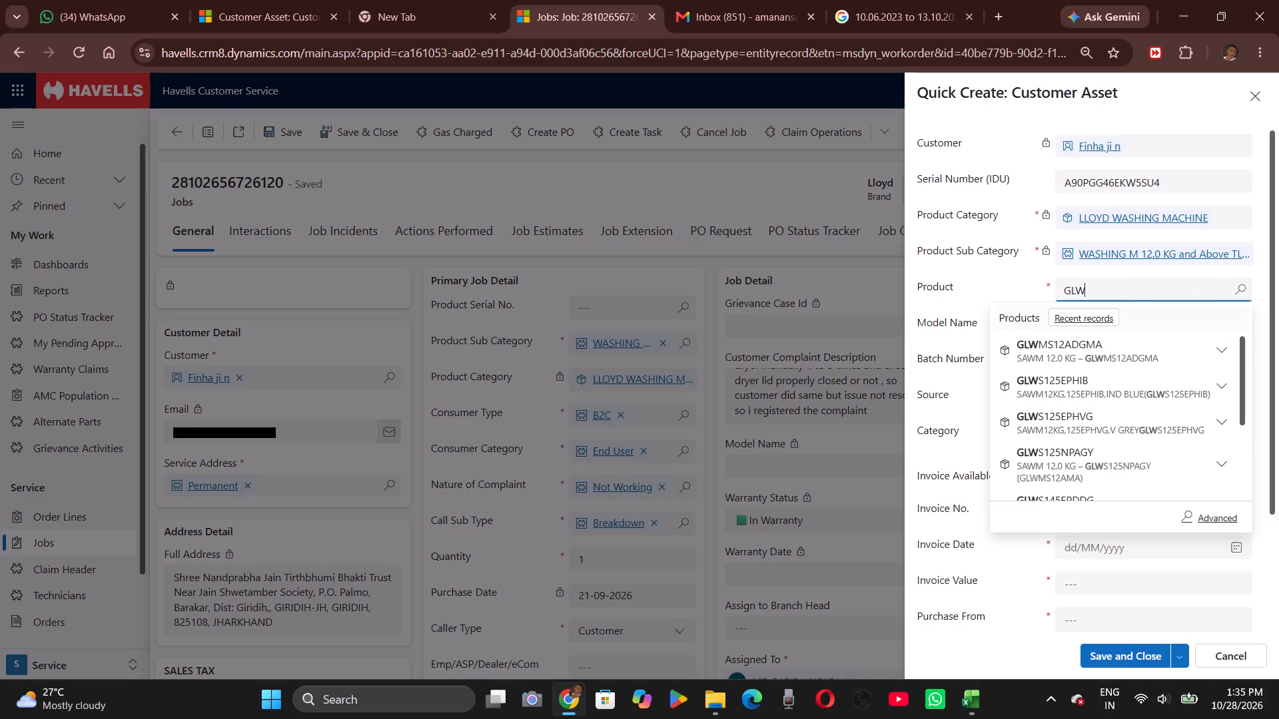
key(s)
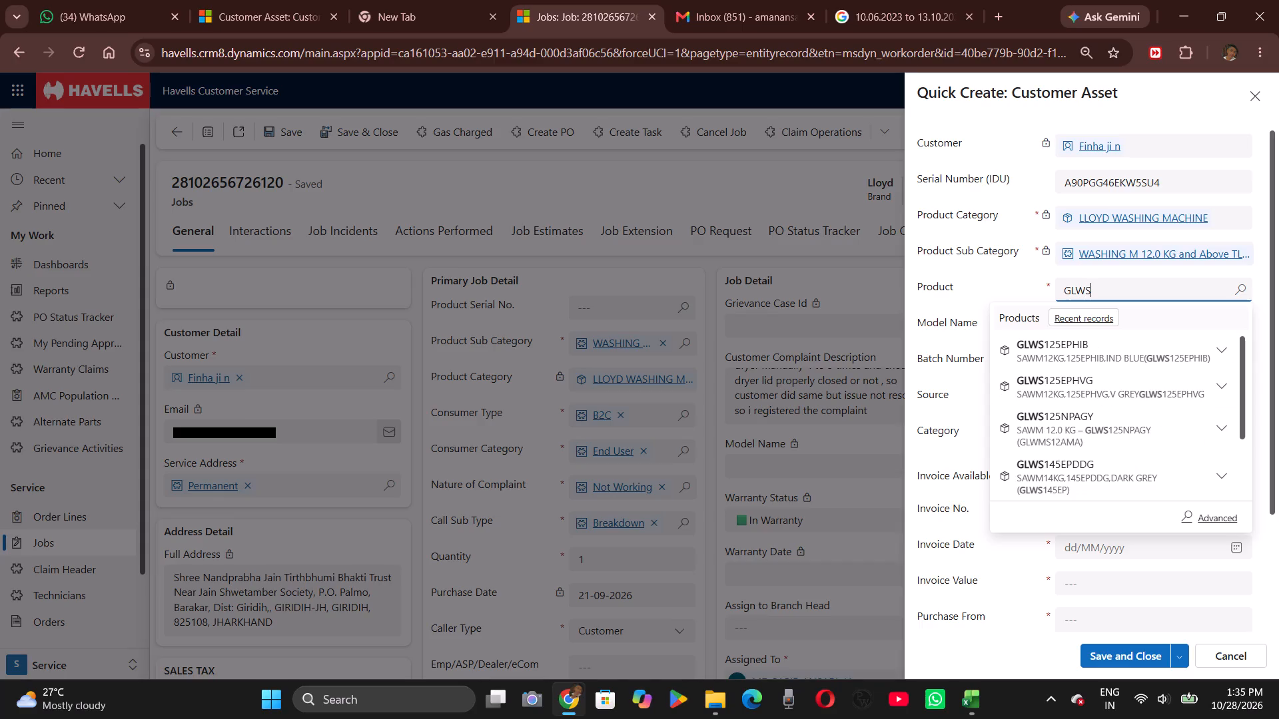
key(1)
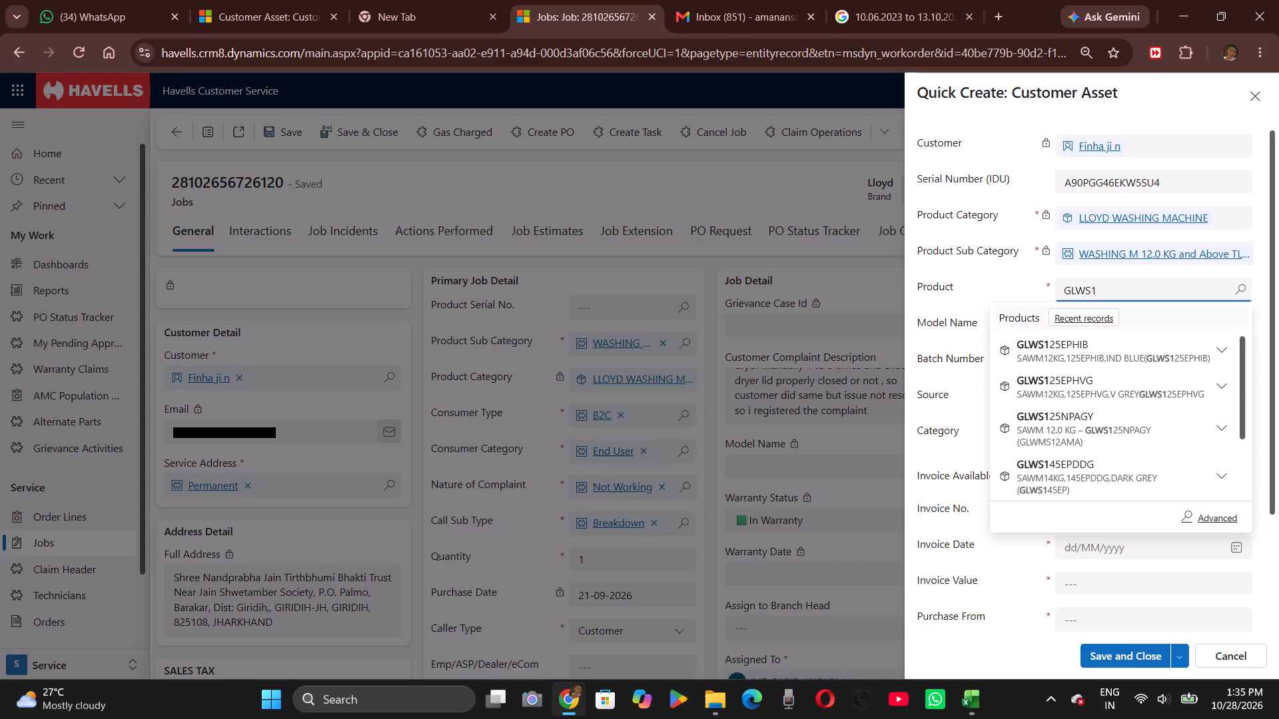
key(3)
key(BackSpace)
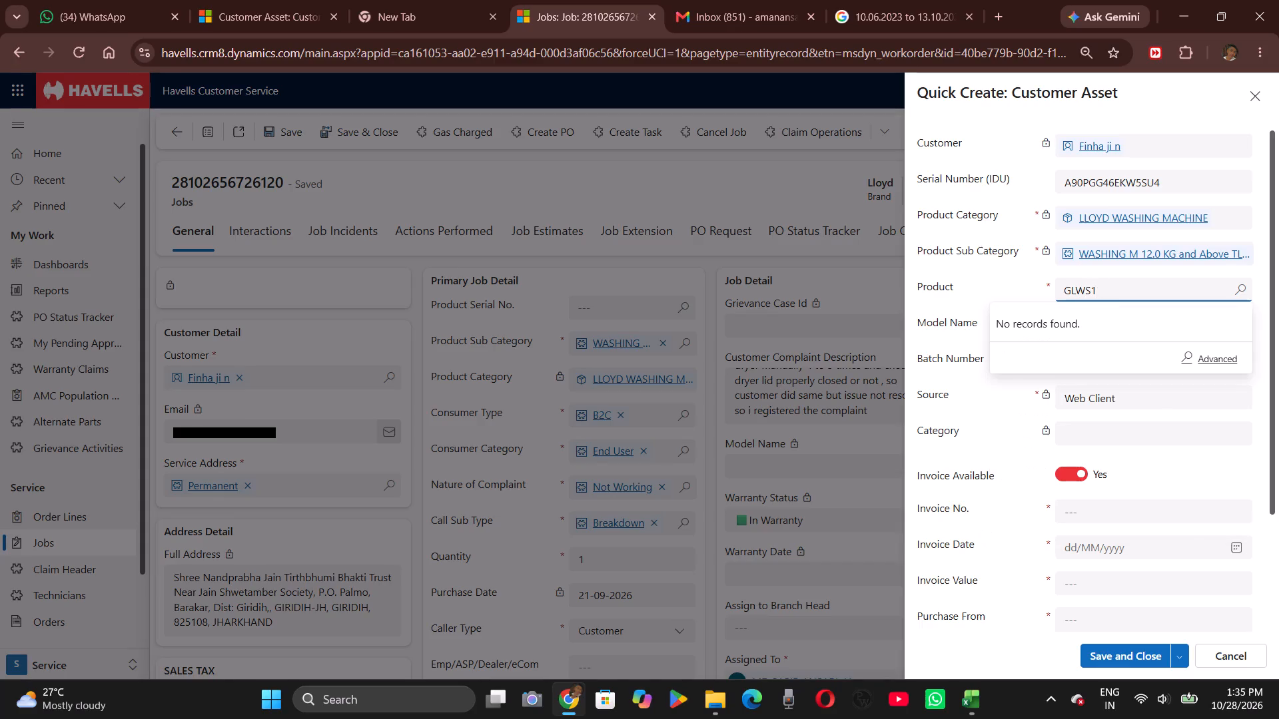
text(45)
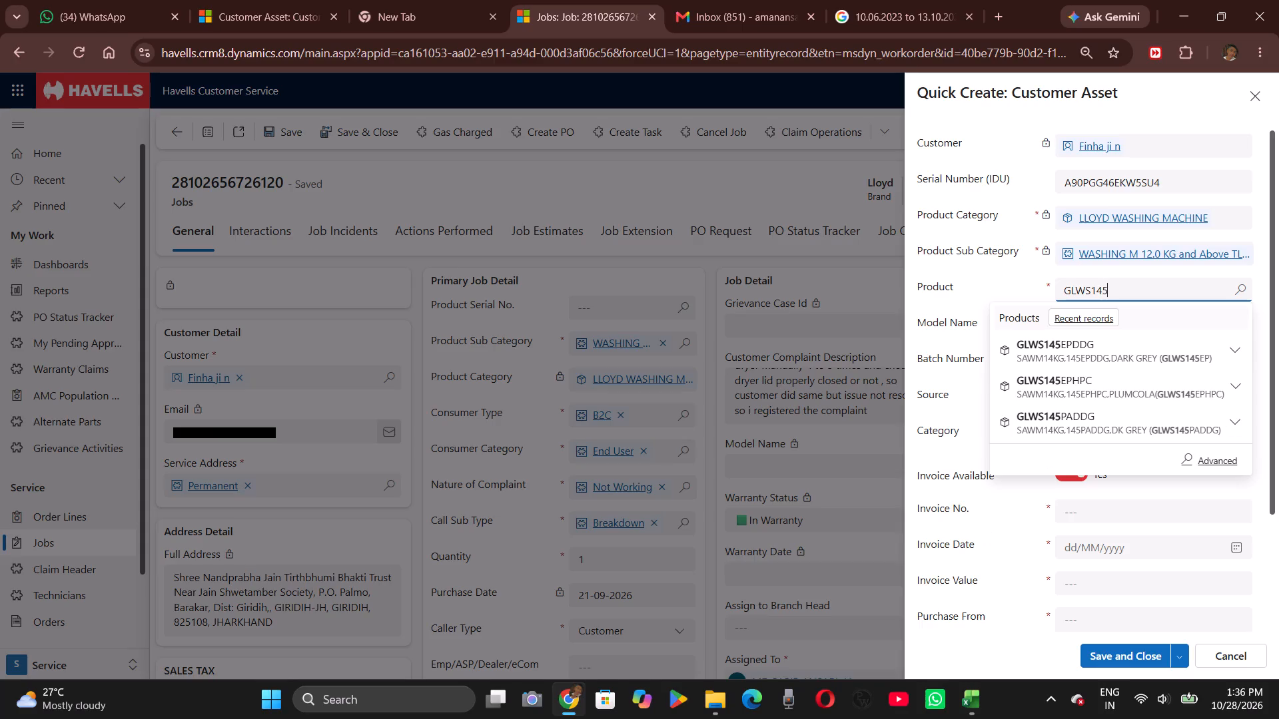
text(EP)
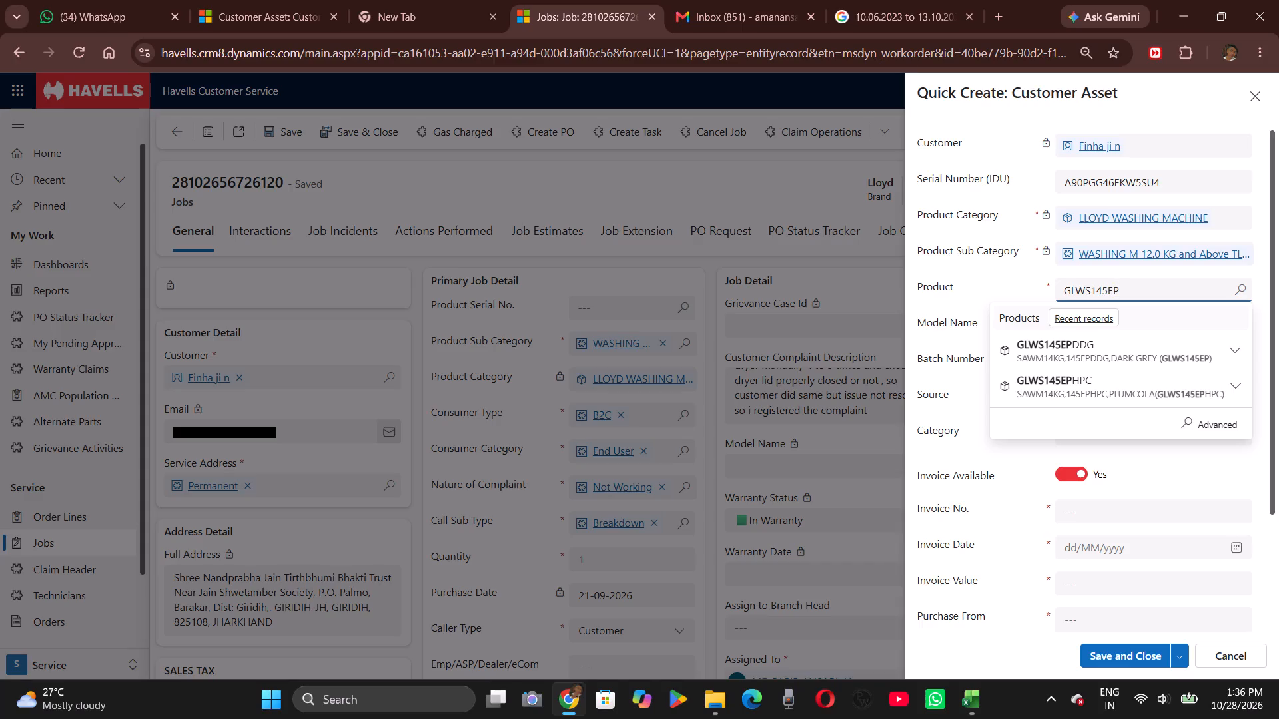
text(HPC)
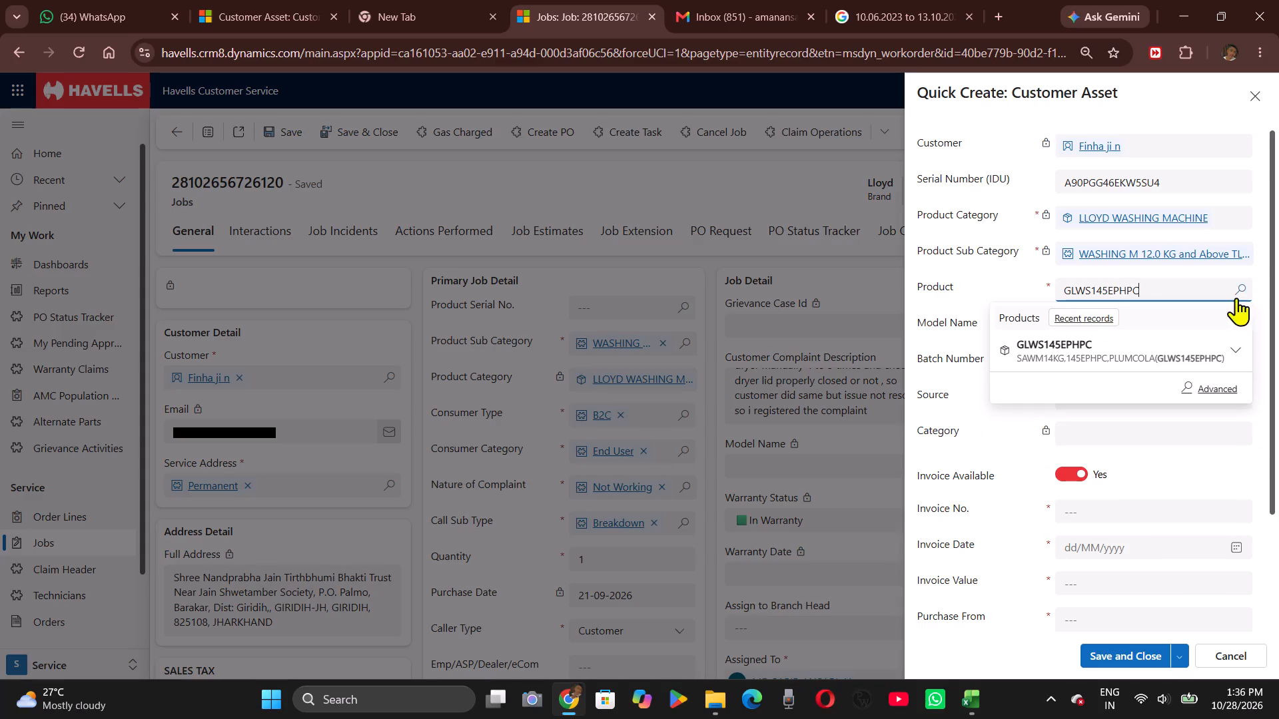
click(1080, 346)
Enter PSM/R1332/26-27 as the customer asset's Invoice No.
scroll(1080, 346, down, 1)
click(1142, 440)
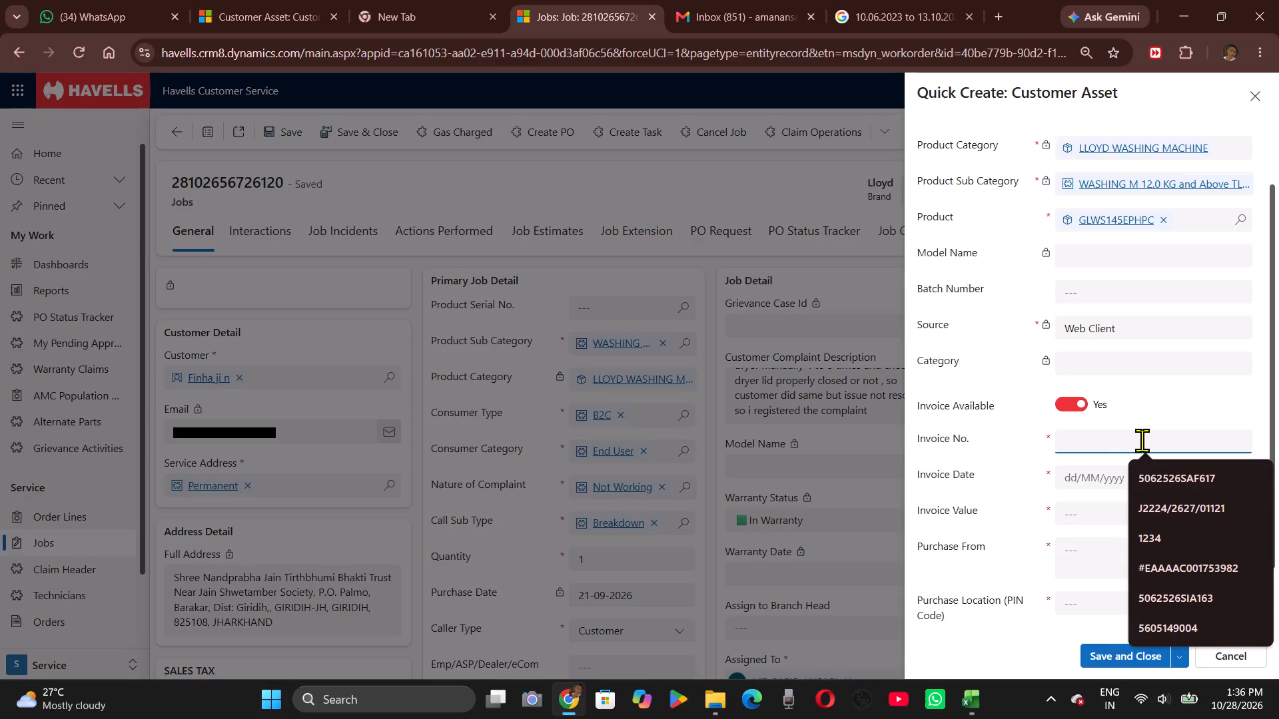
key(p)
text(SM)
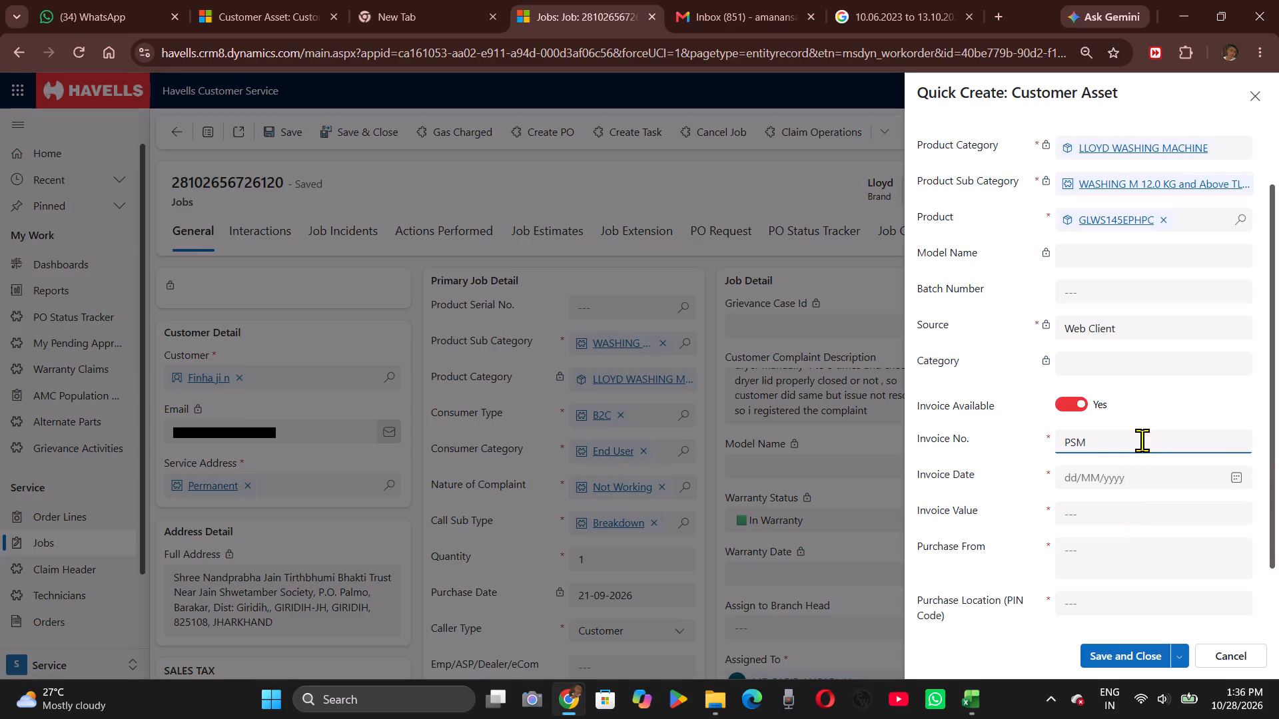
key(slash)
text(1332)
key(slash)
click(1093, 440)
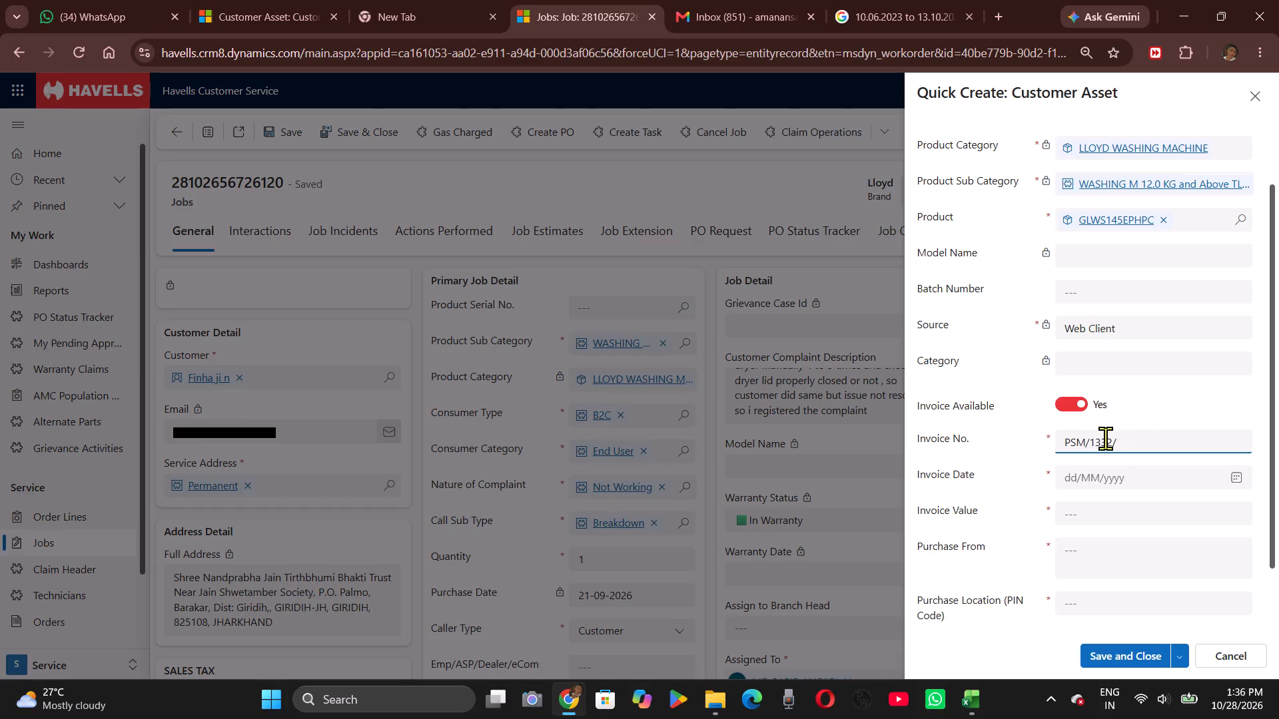
click(1090, 442)
key(r)
key(space)
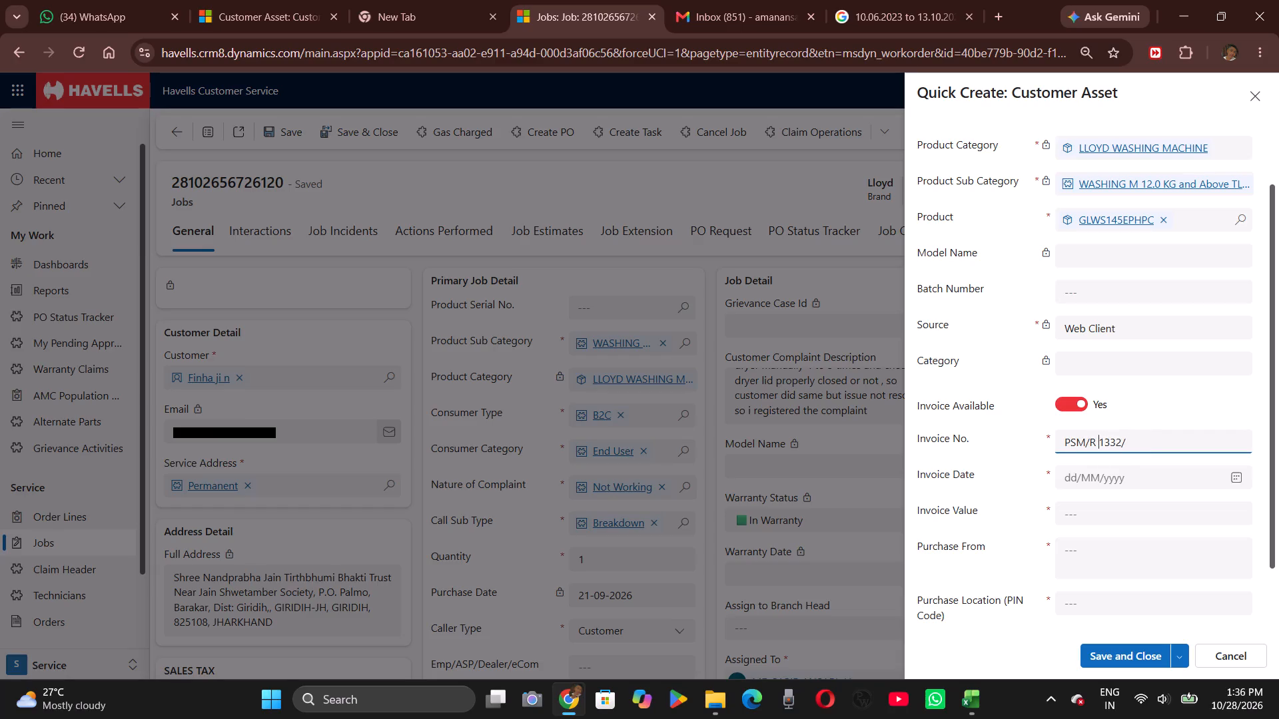
key(BackSpace)
click(1134, 439)
text(26-)
text(27)
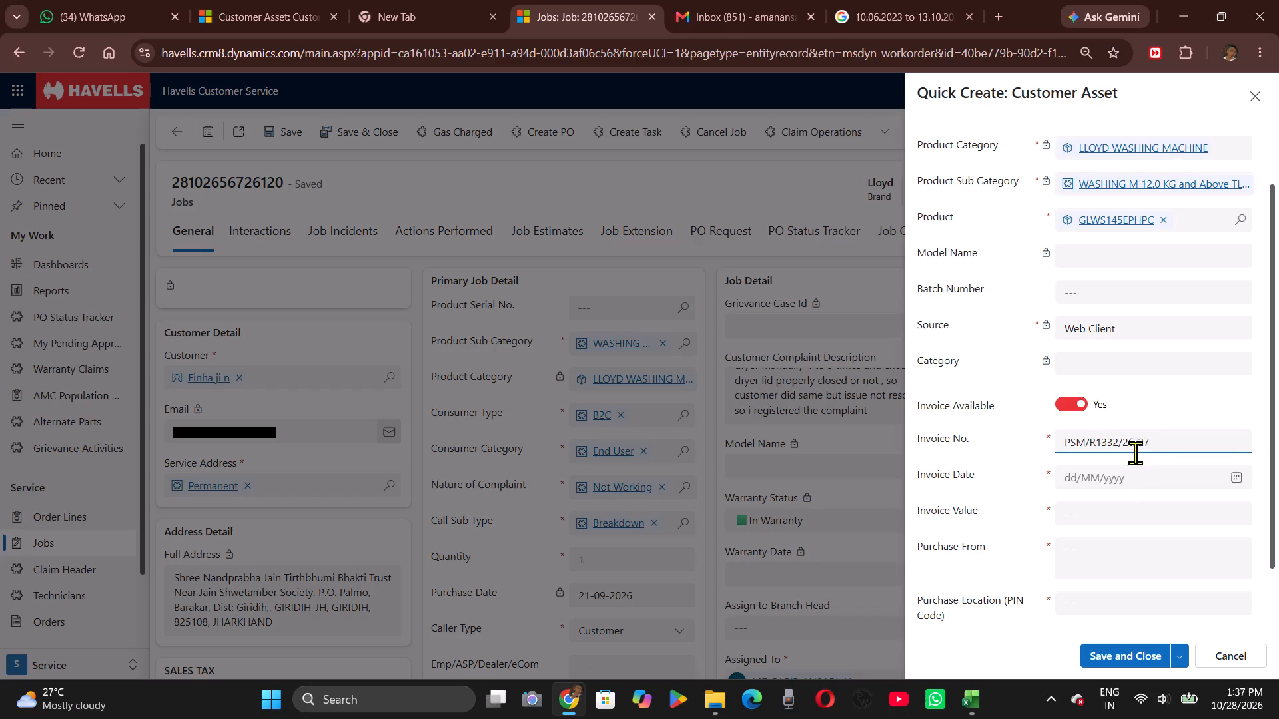
Set the customer asset's Invoice Date to 21/07/2026.
click(1134, 473)
click(1134, 473)
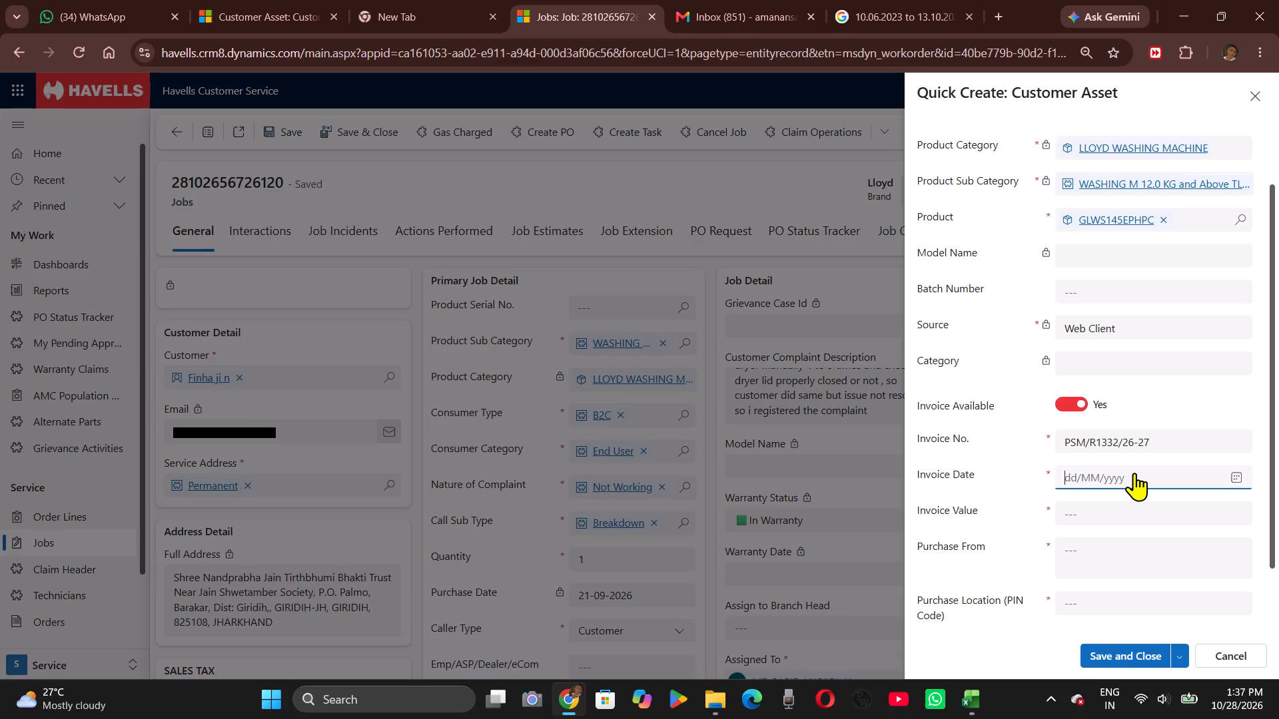
text(21)
key(slash)
text(07)
key(slash)
text(2026)
Set the customer asset's Invoice Value to 16779.66.
click(1147, 509)
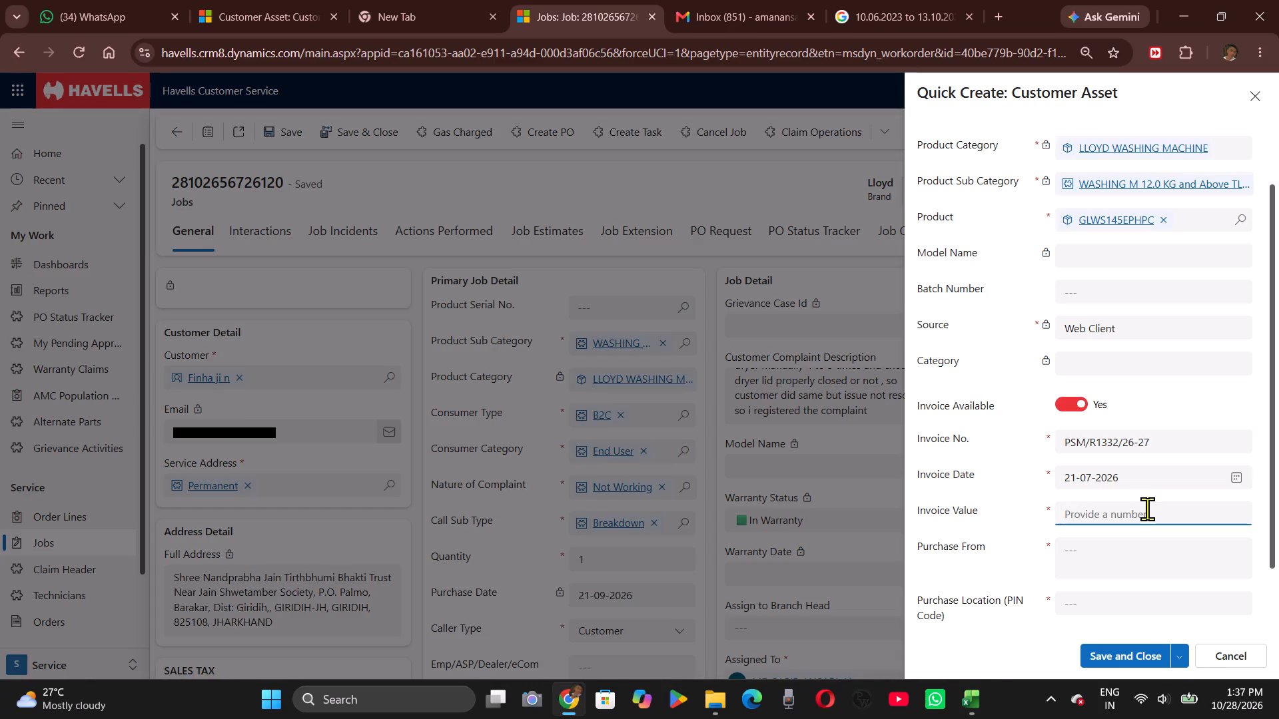
text(16)
text(779)
key(period)
text(66)
click(1156, 529)
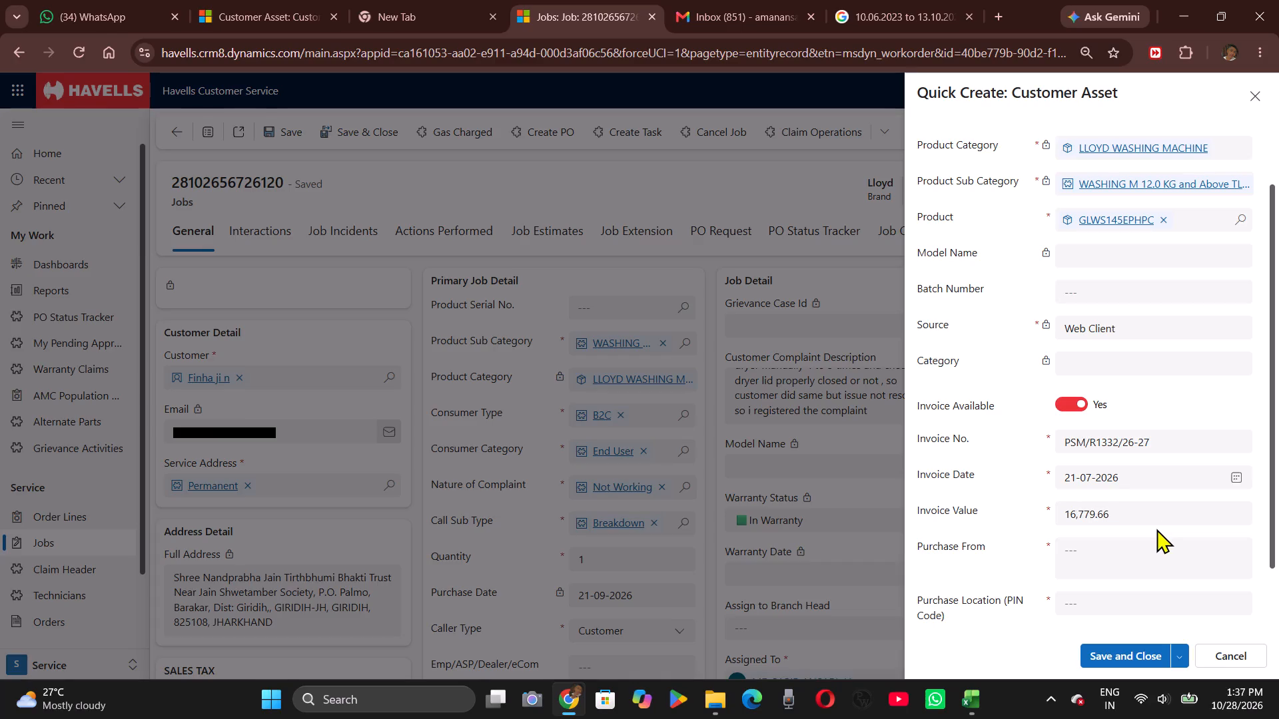
Enter PARIKH MARKRTING PRIVATE LIMITED as the customer asset's Purchase From.
click(1099, 558)
text(PARIKH)
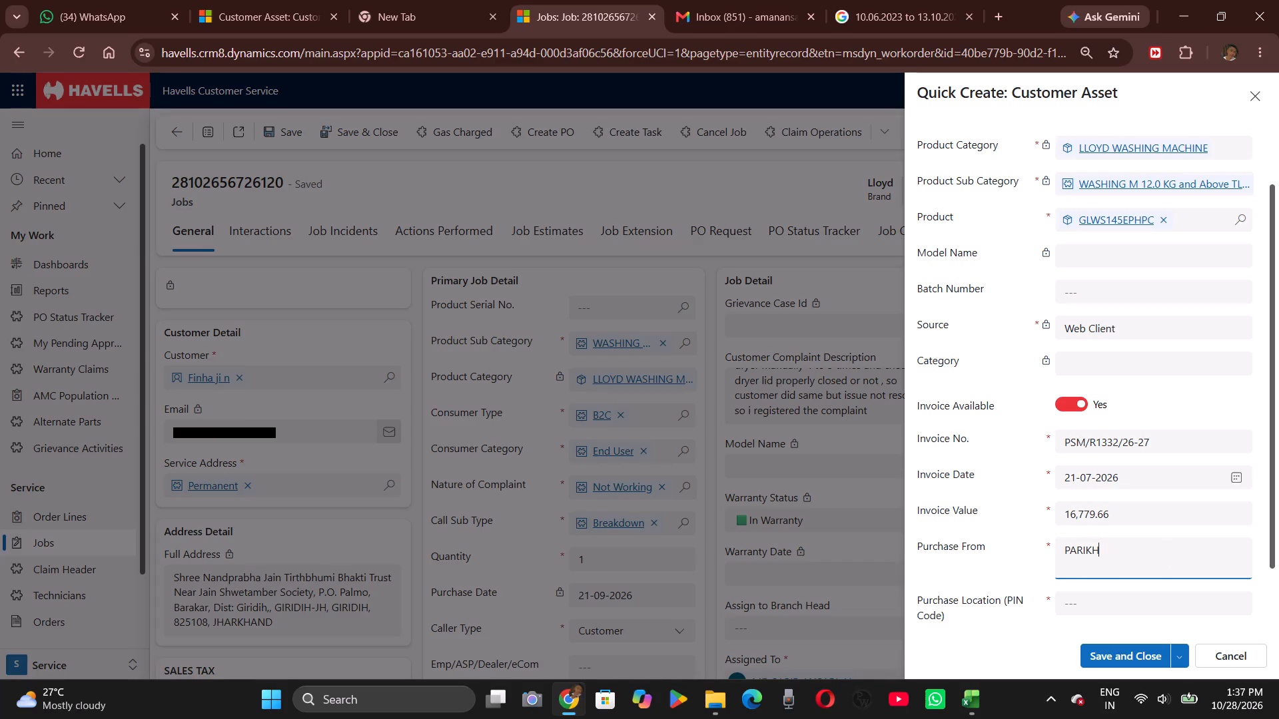
key(space)
text(MSR)
key(BackSpace)
key(BackSpace)
text(AR)
text(KR)
text(TING)
key(space)
text(PRIB)
key(BackSpace)
key(v)
text(ATE)
key(space)
text(LIMIT)
text(ES)
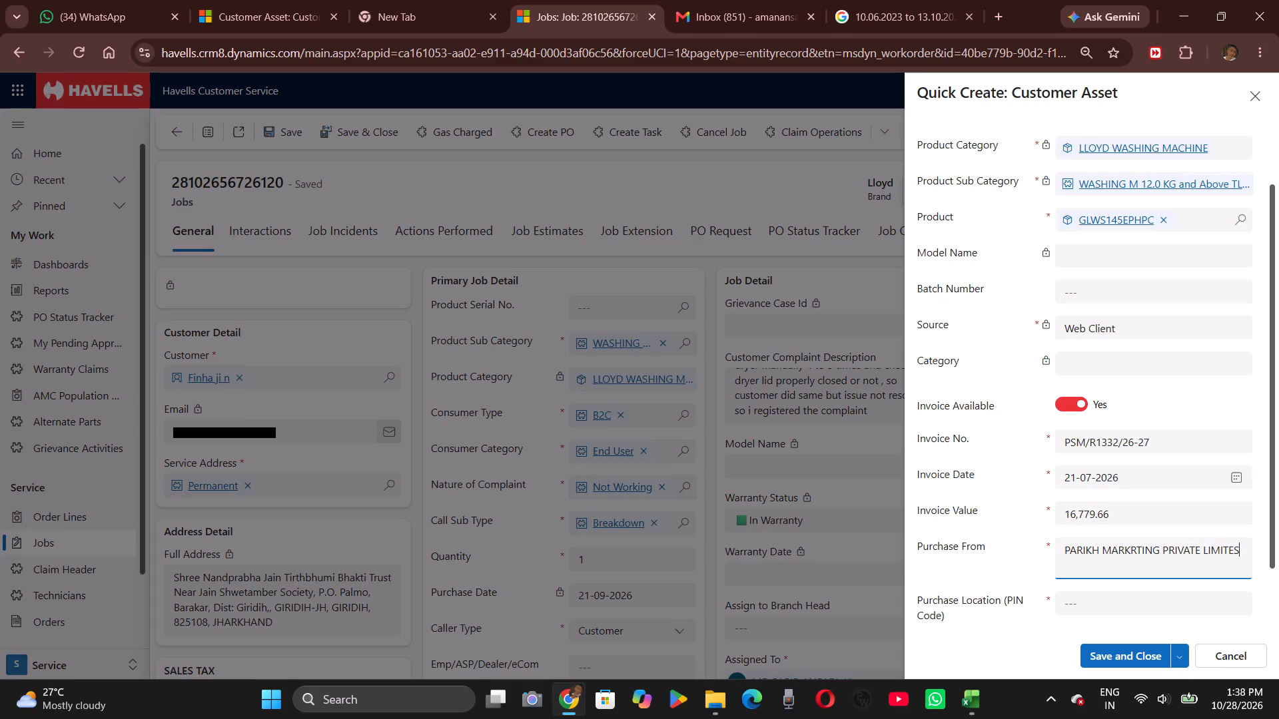
key(BackSpace)
key(d)
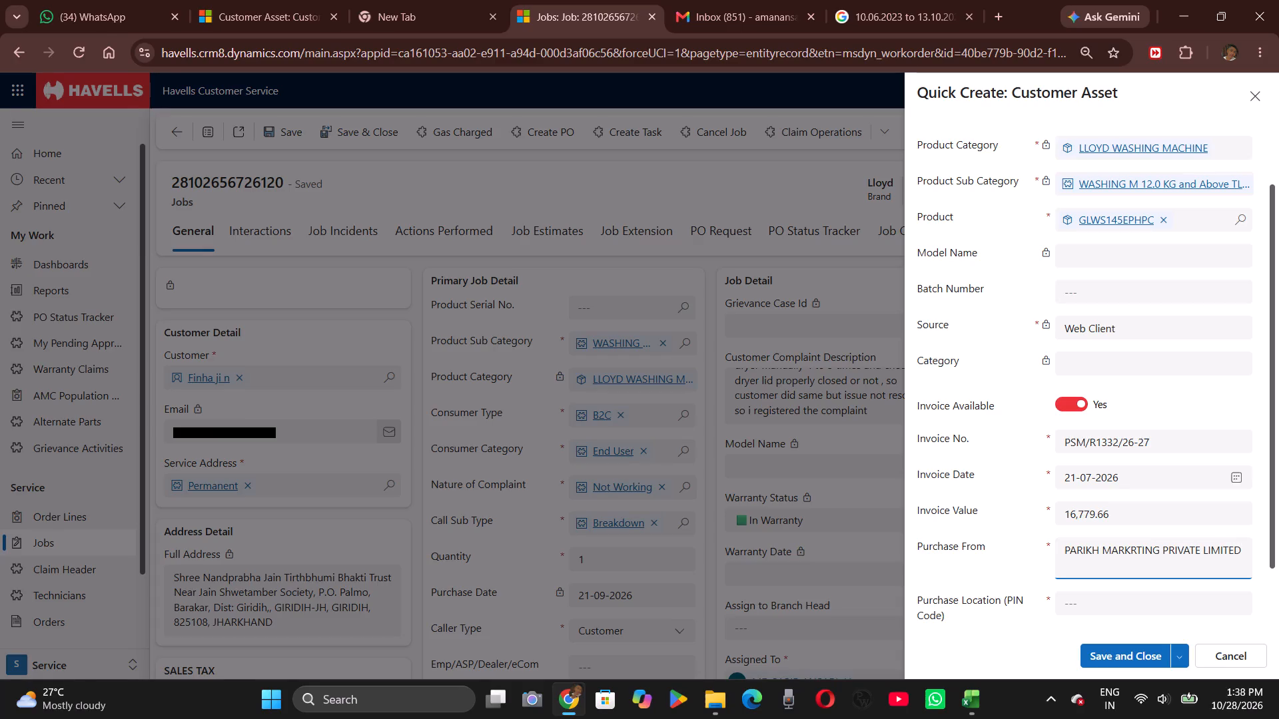
scroll(1074, 553, down, 1)
click(1107, 537)
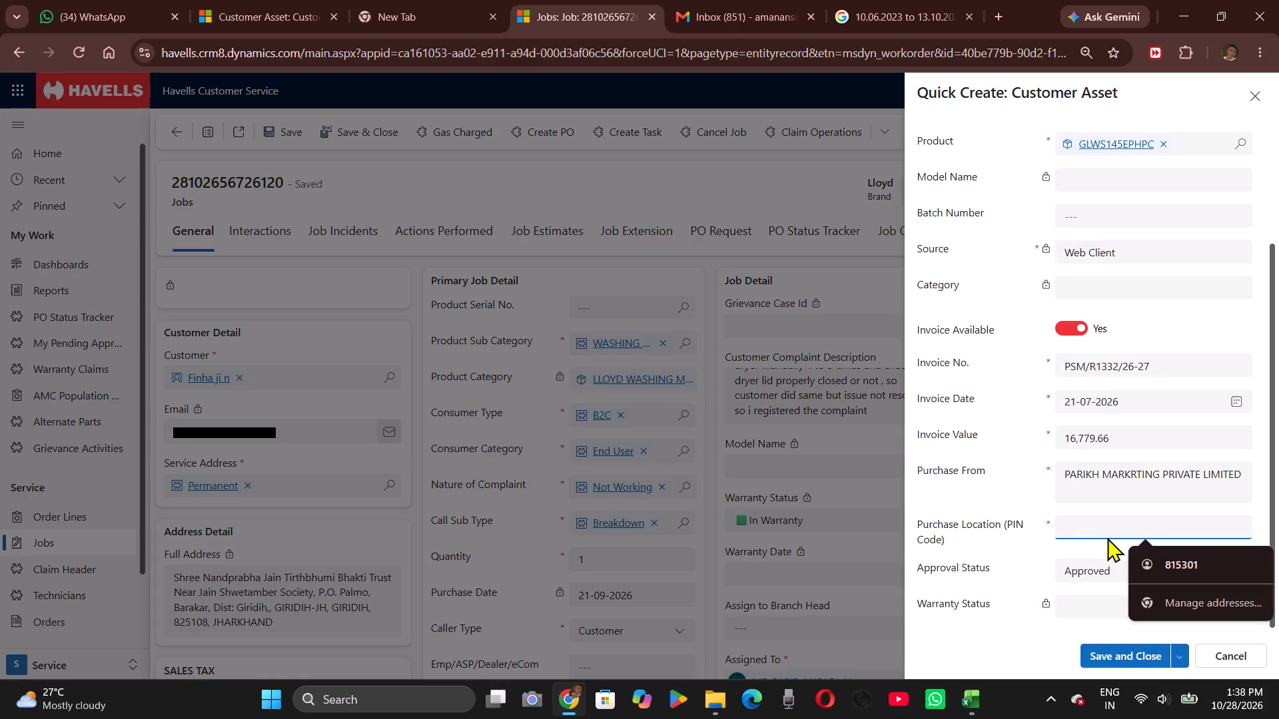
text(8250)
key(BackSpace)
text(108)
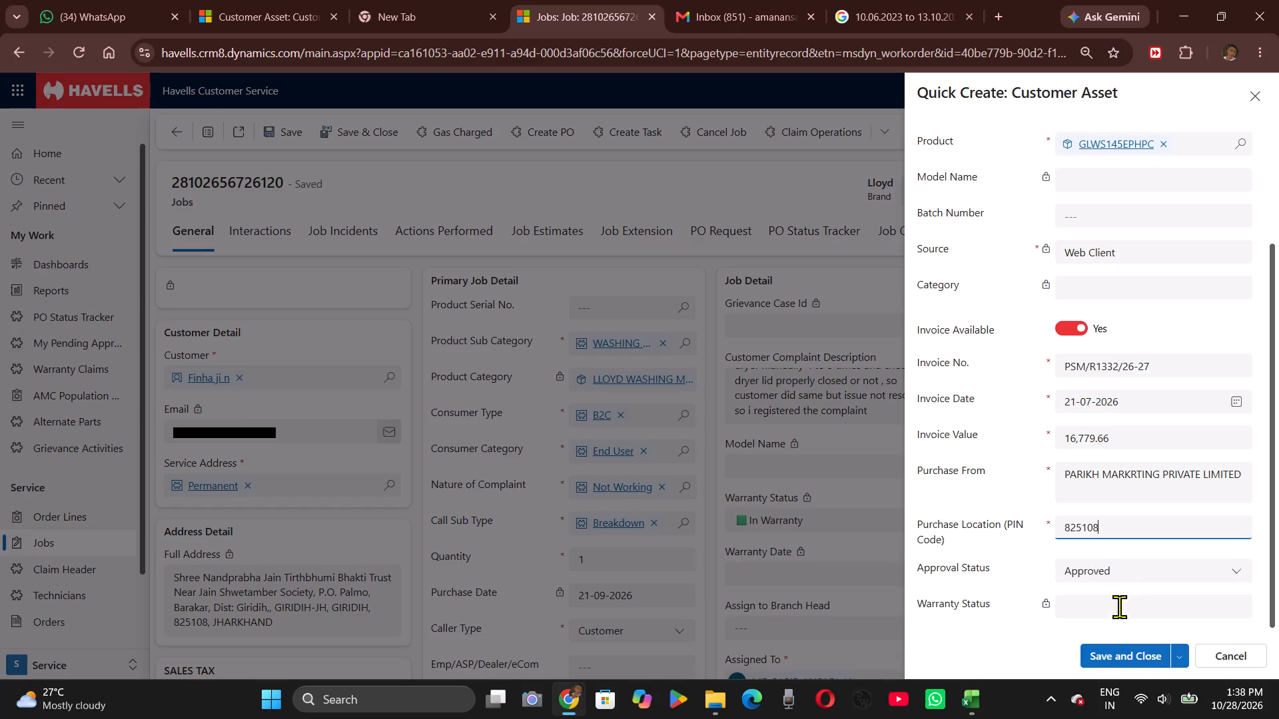
click(1126, 652)
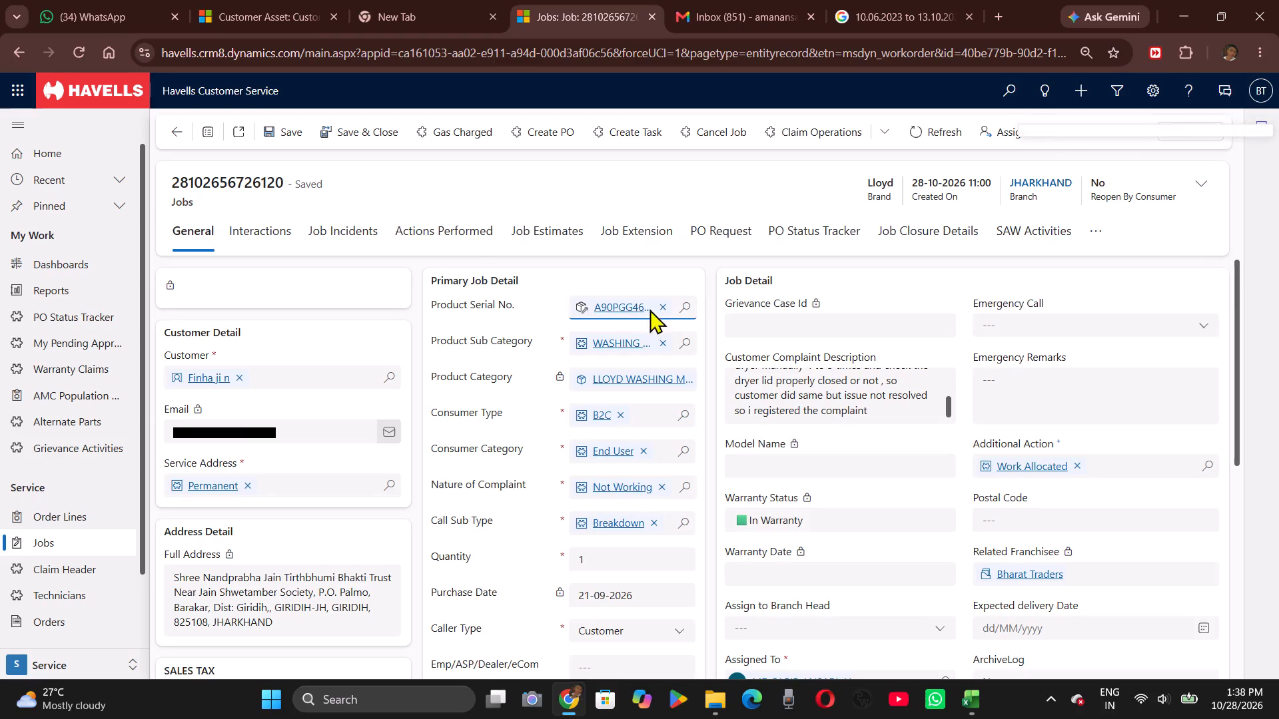
click(270, 138)
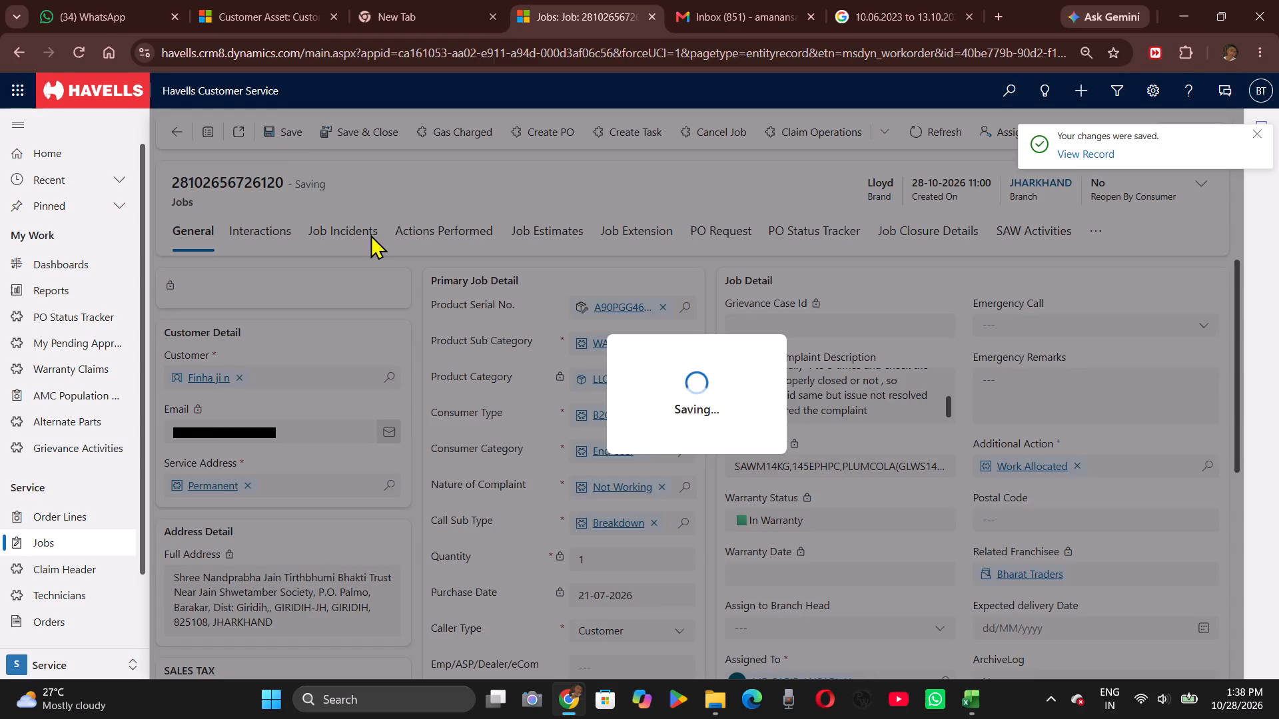
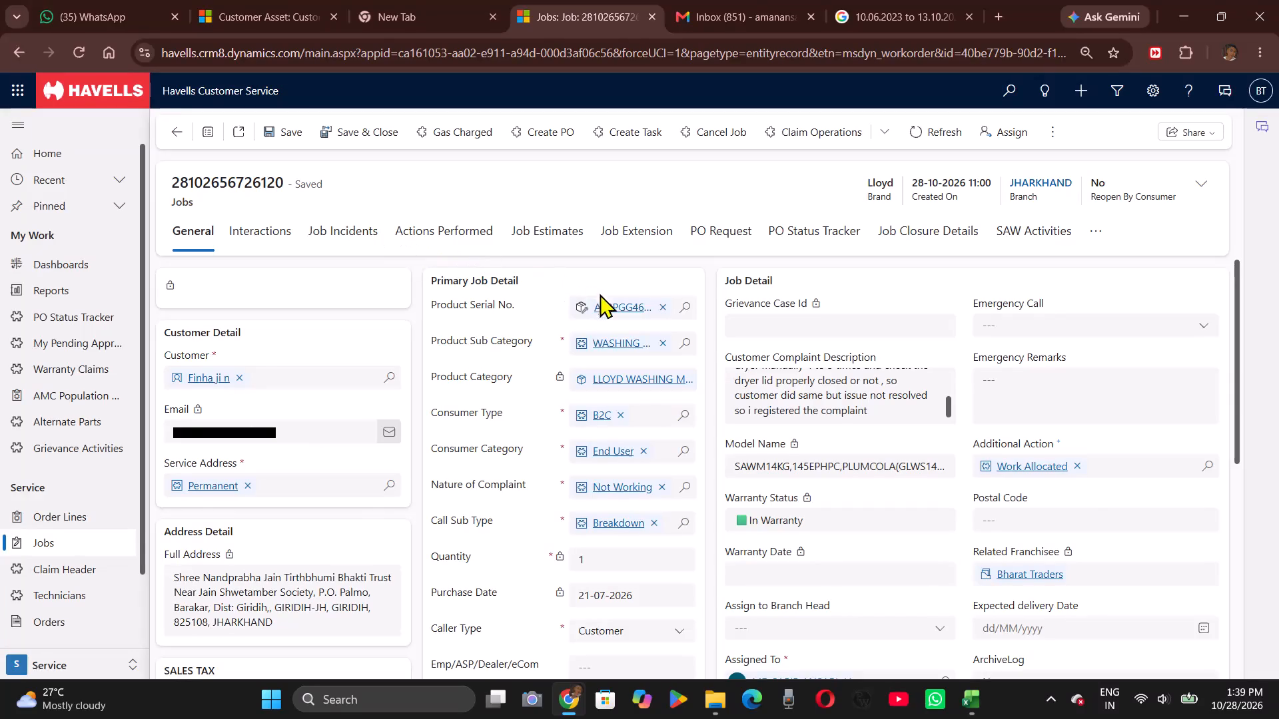
click(602, 312)
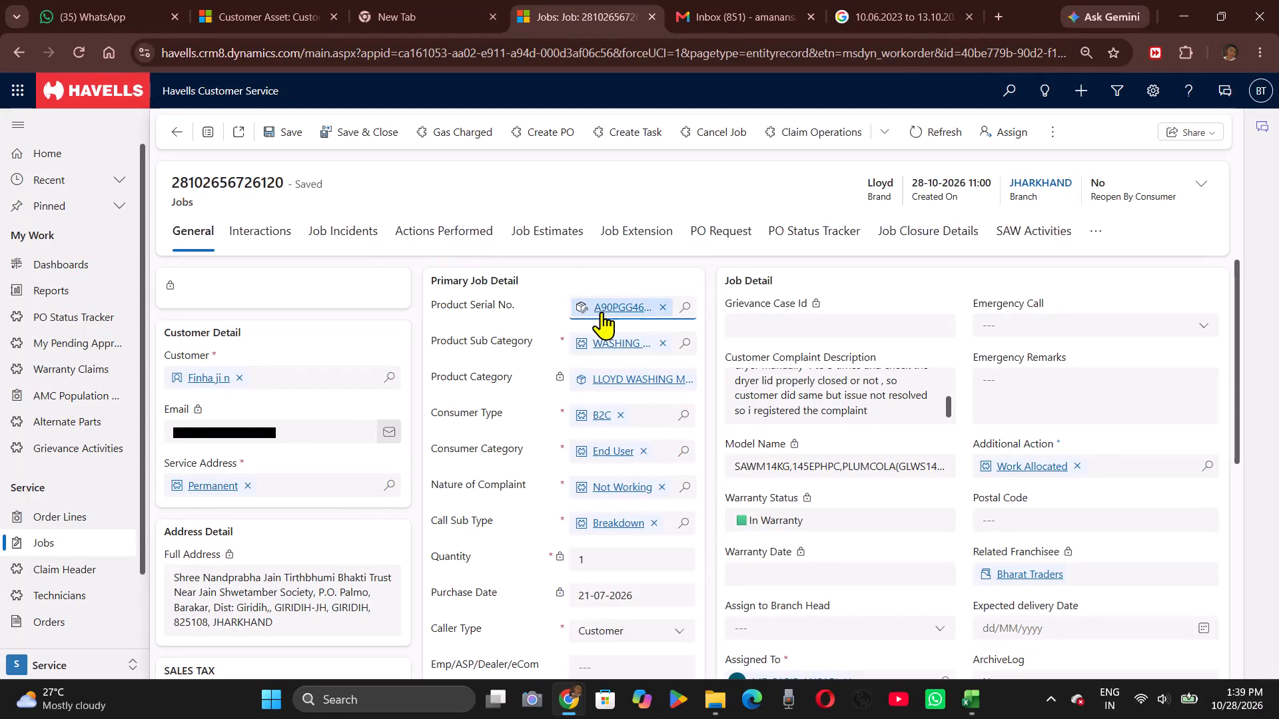
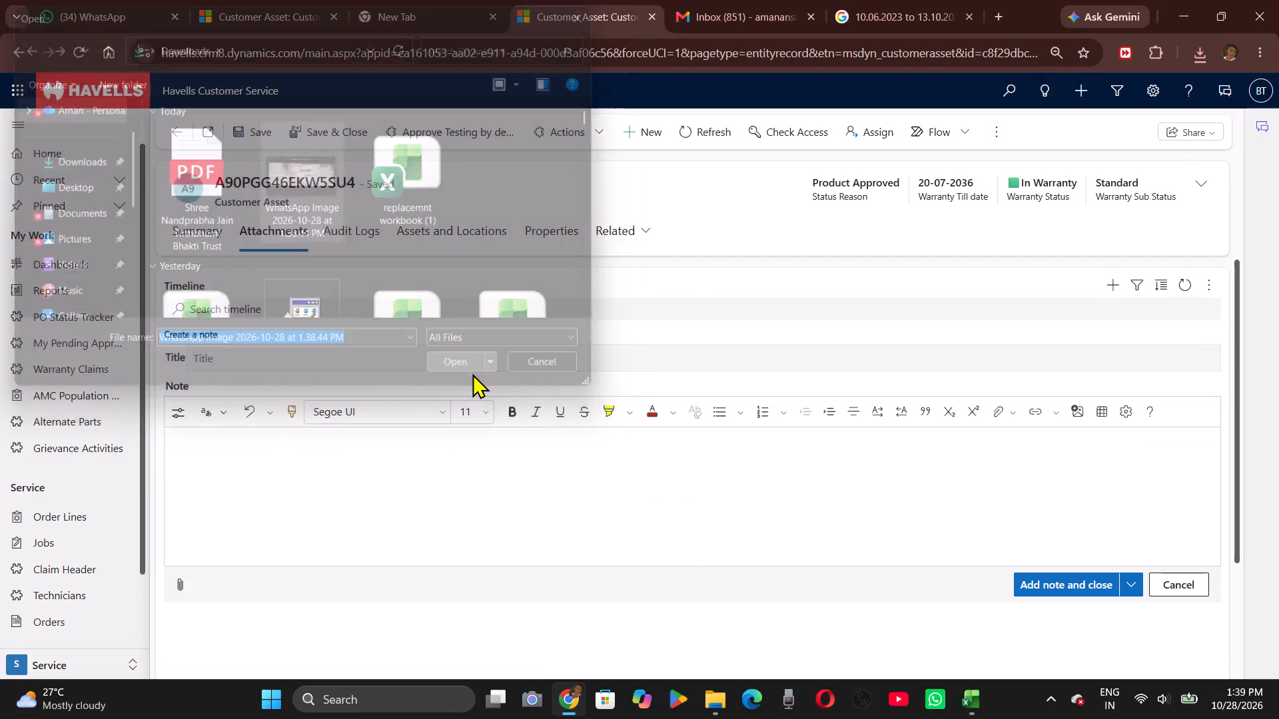
Title the note with the attached WhatsApp image SERIAL NUMBER and add it to the customer asset's timeline.
click(441, 356)
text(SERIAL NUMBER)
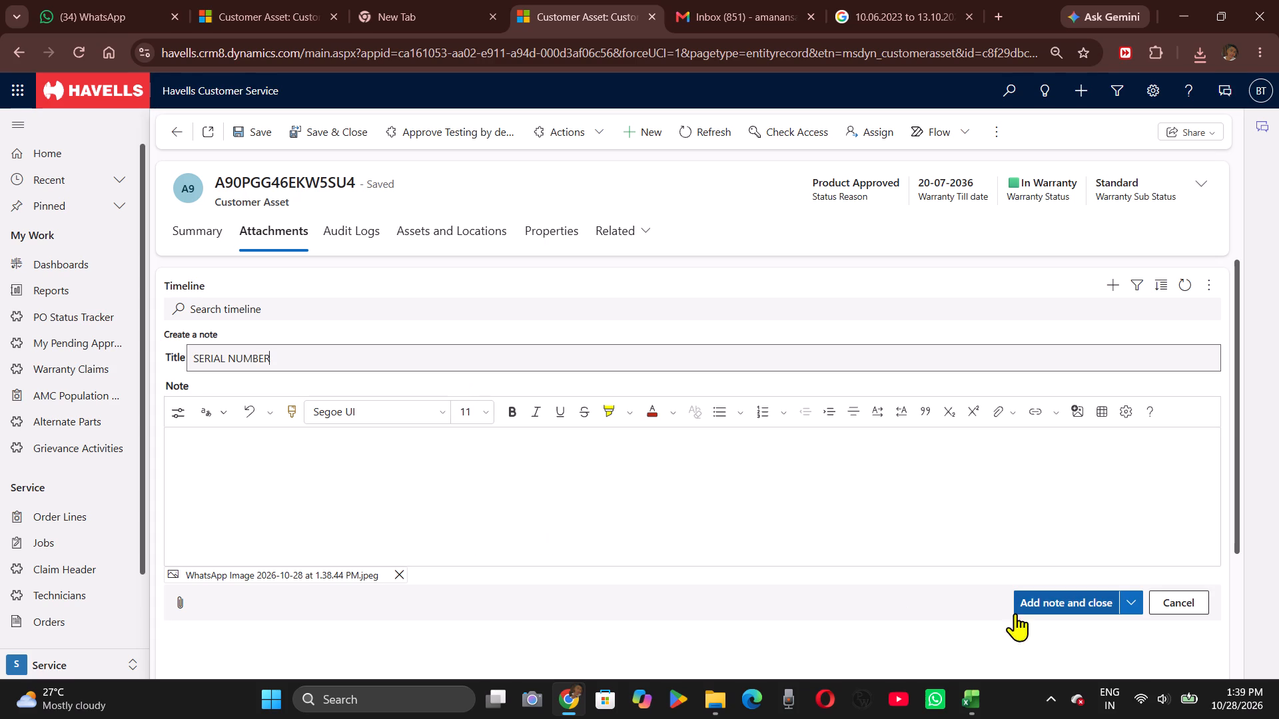
click(1056, 610)
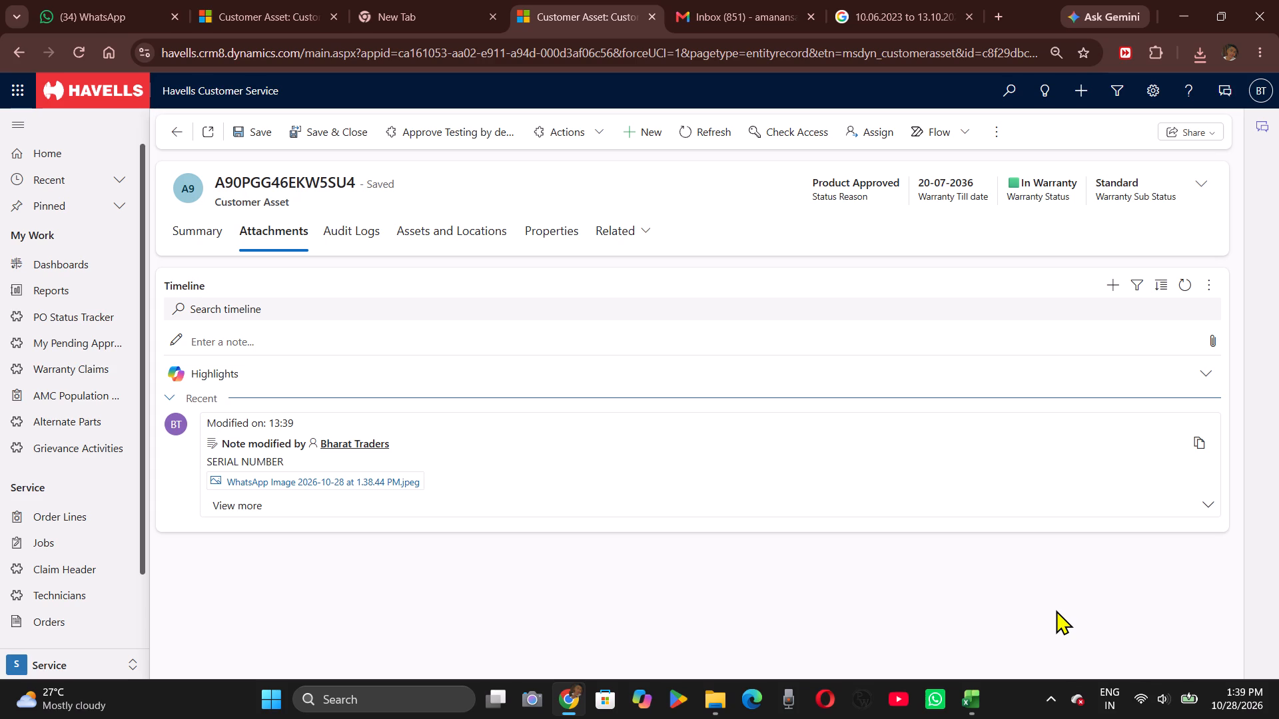
Attach the Shree Nandprabha Jain Tirthbhumi Bhakti Trust PDF to a new timeline note and open the note's title for editing.
click(1208, 344)
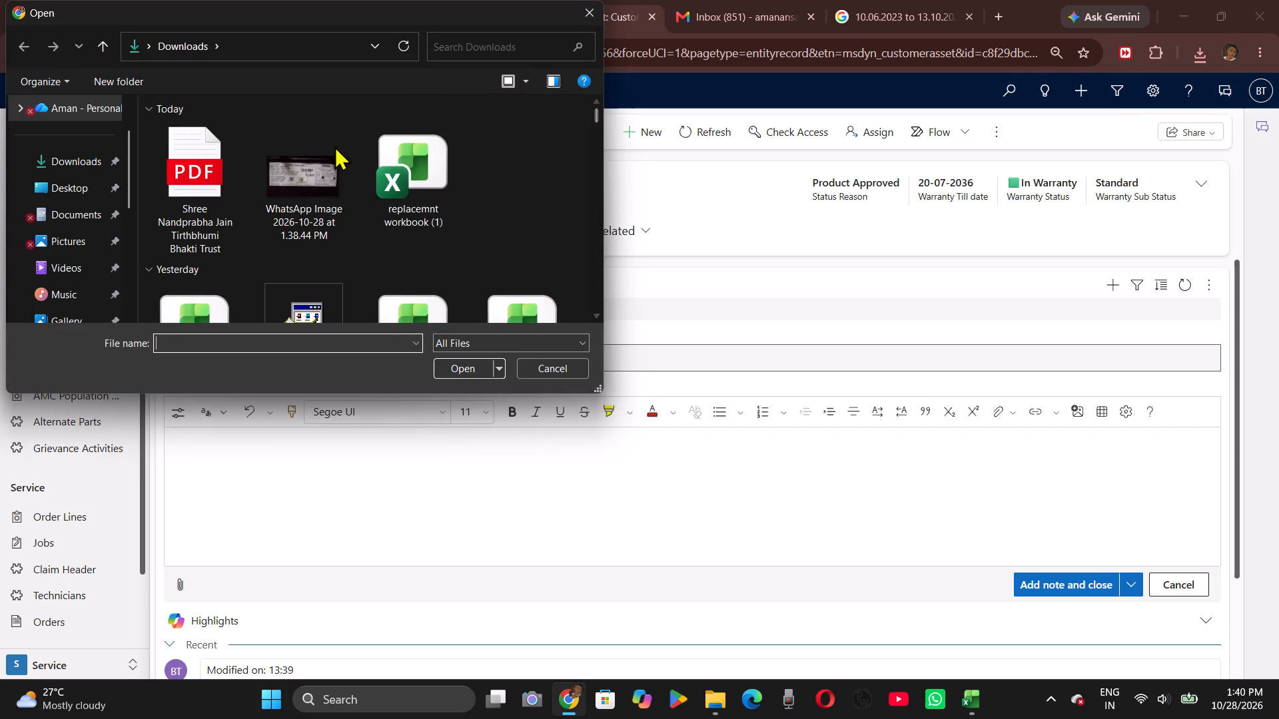
click(220, 138)
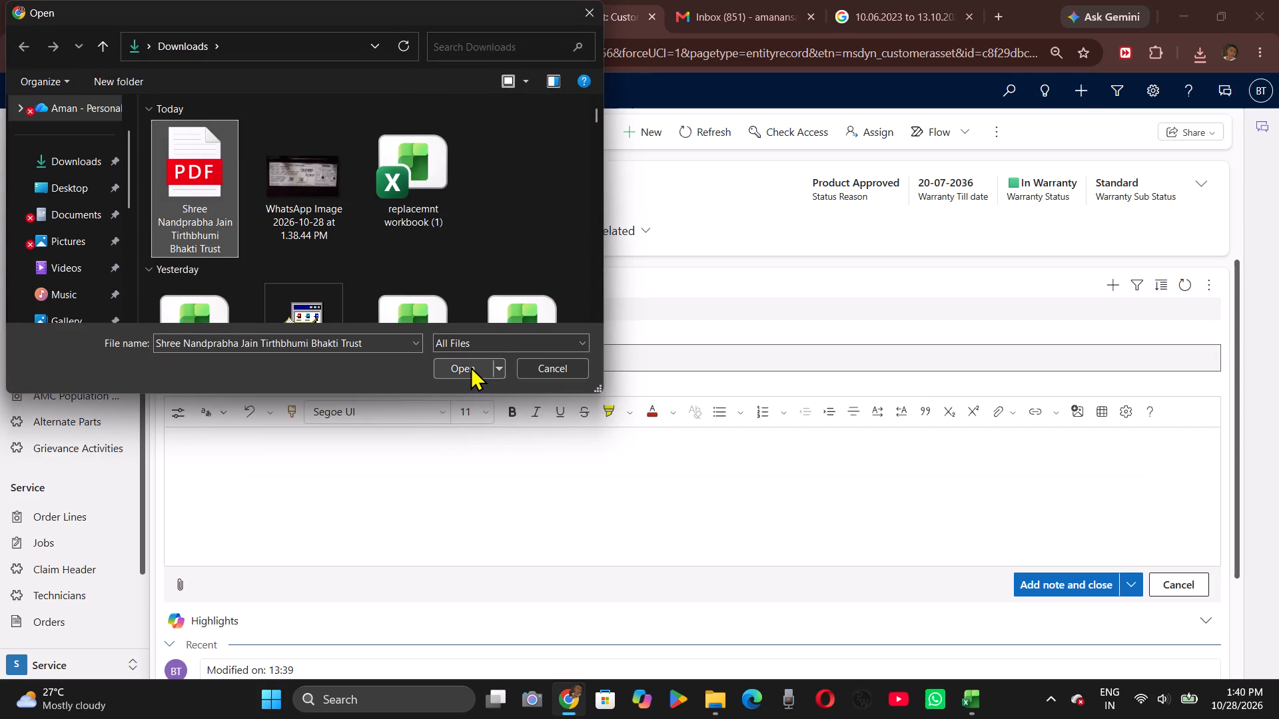
click(470, 366)
click(452, 363)
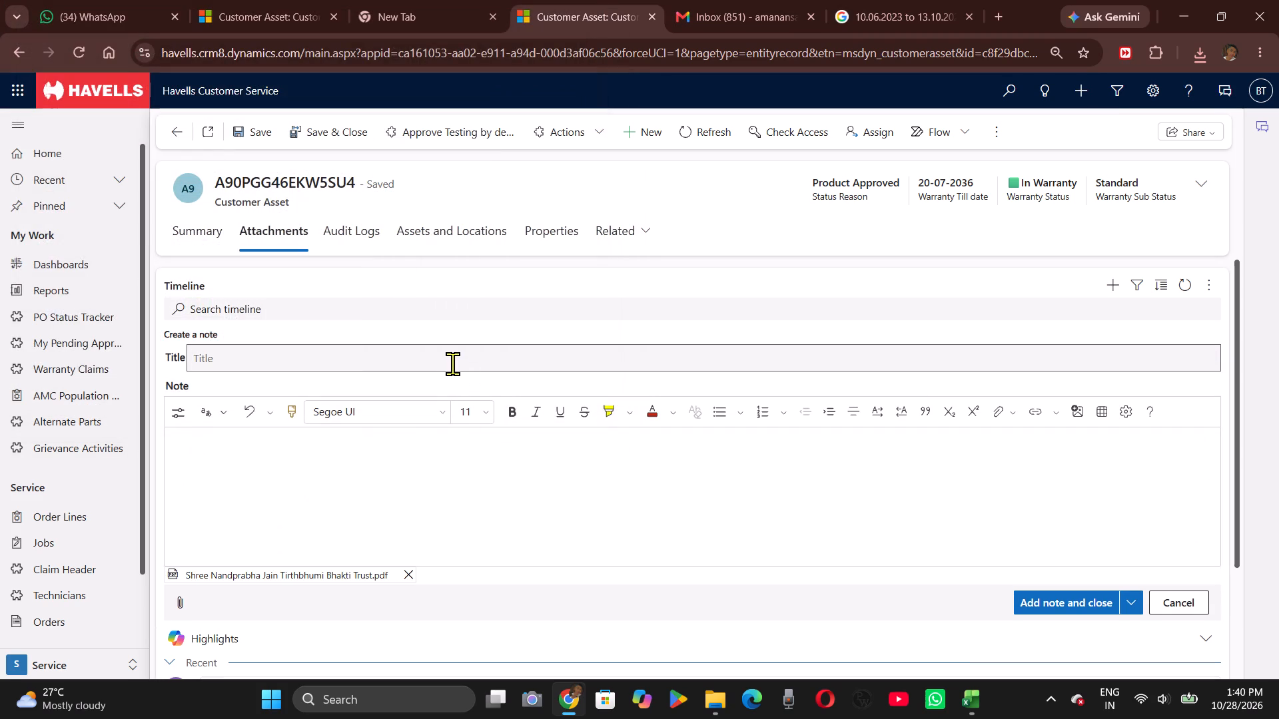
Add the attached PDF to the customer asset's timeline as a note titled INVOICE, then save and close the asset.
text(INVVO)
key(BackSpace)
key(BackSpace)
text(OICE)
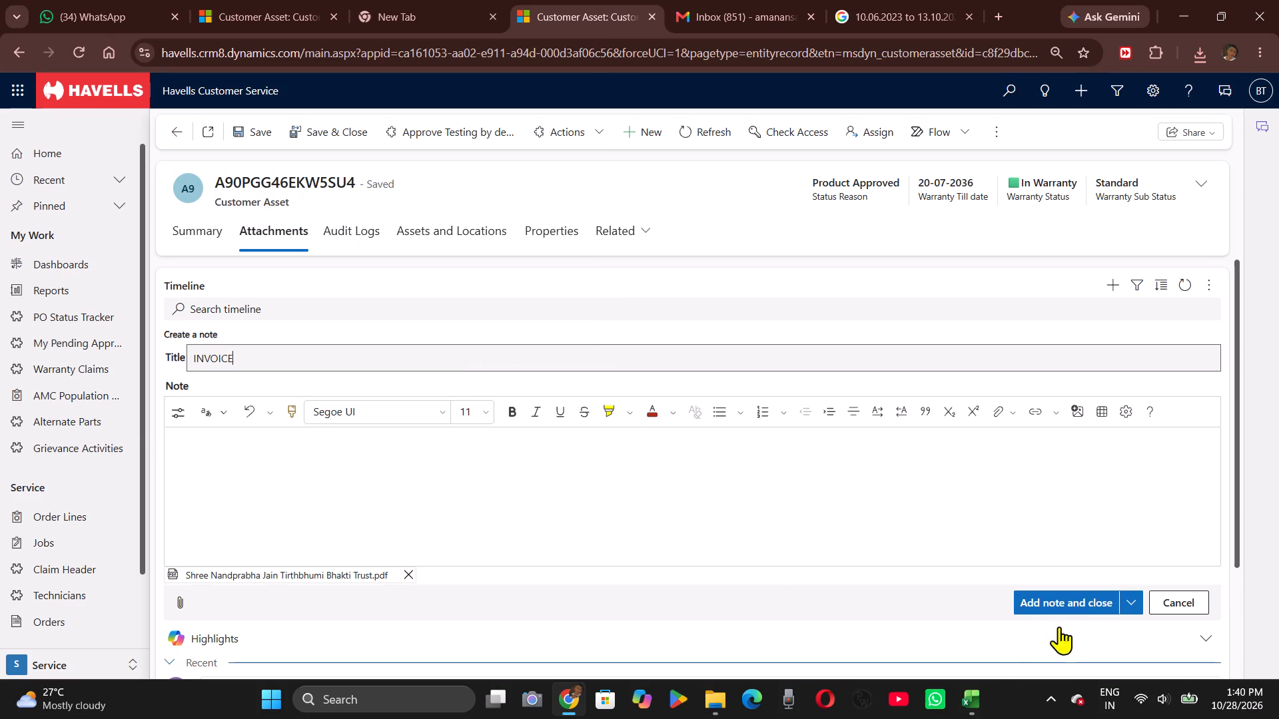
click(1086, 606)
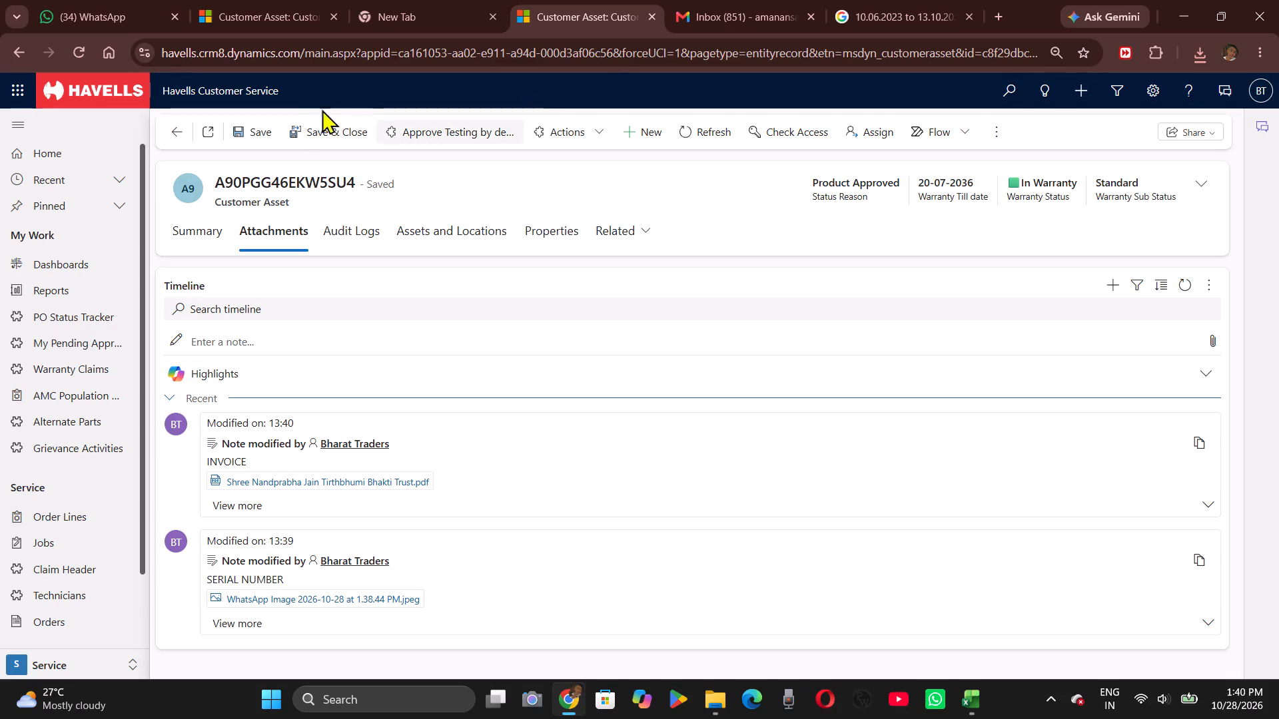
click(296, 132)
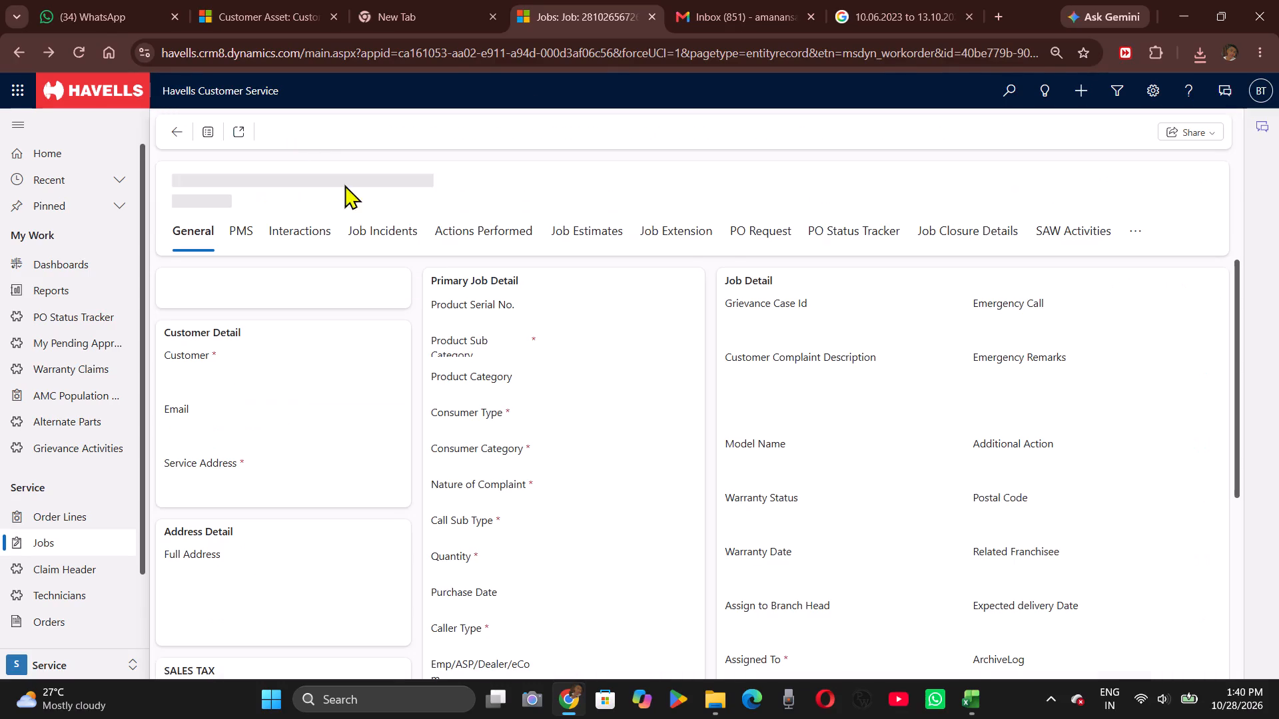
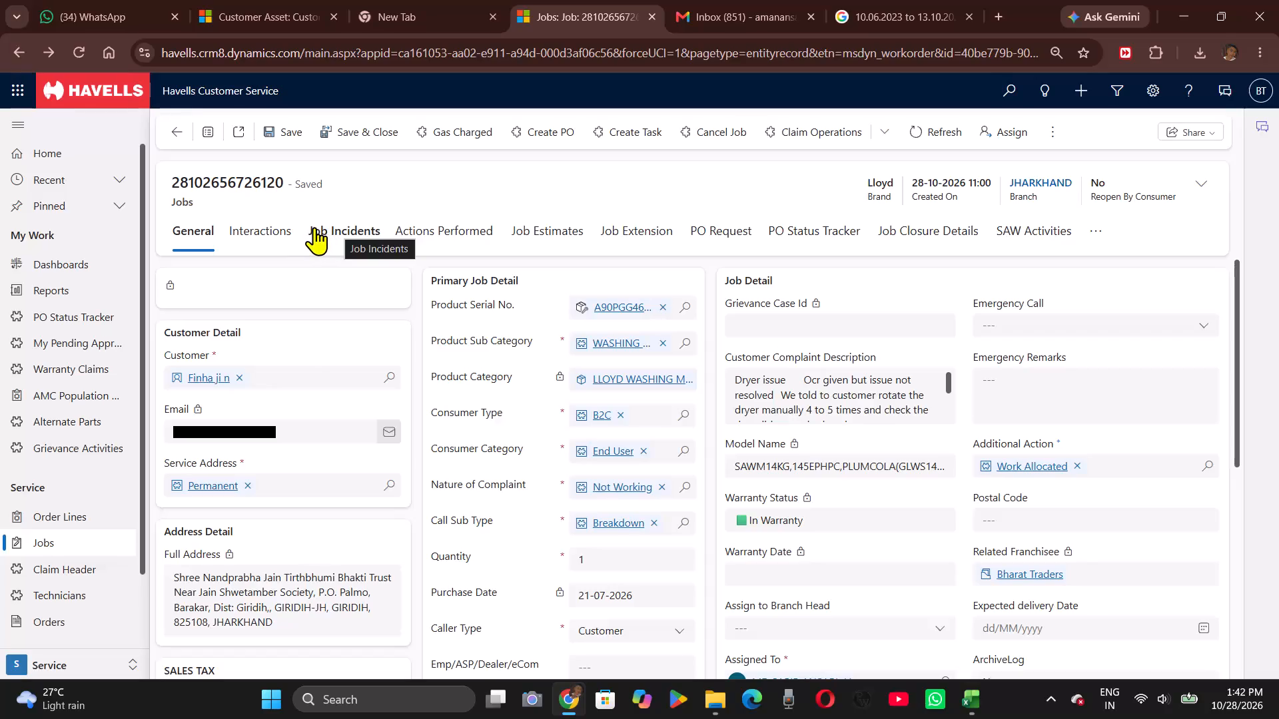
Create a job incident with observation WASH/SPIN MOTOR DEFECTIVE and cause BURNT, then save and close it.
click(314, 227)
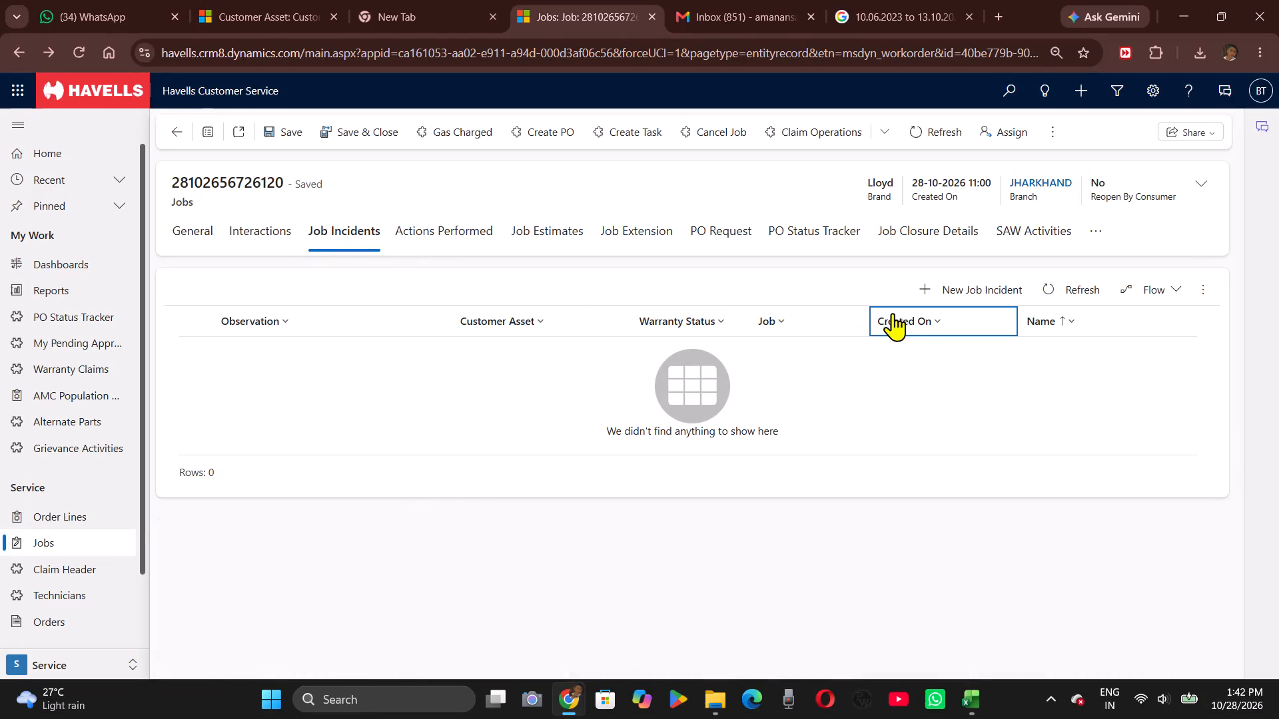
click(938, 294)
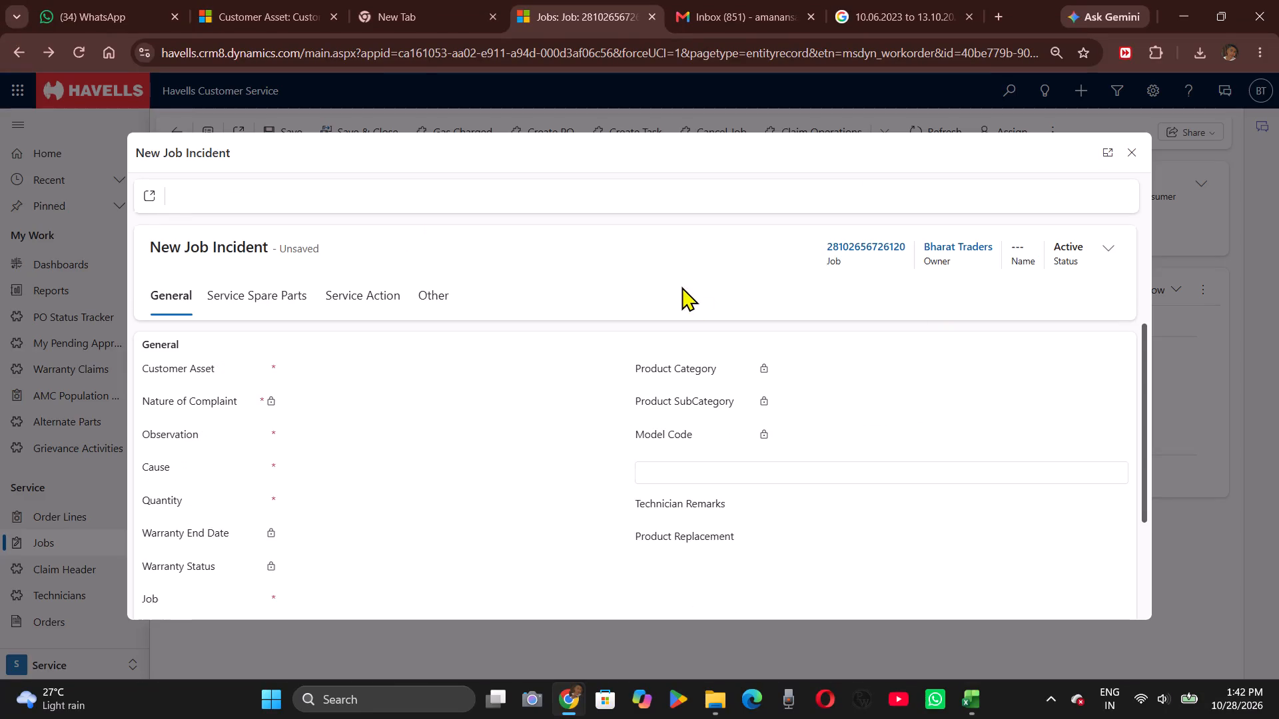
click(604, 445)
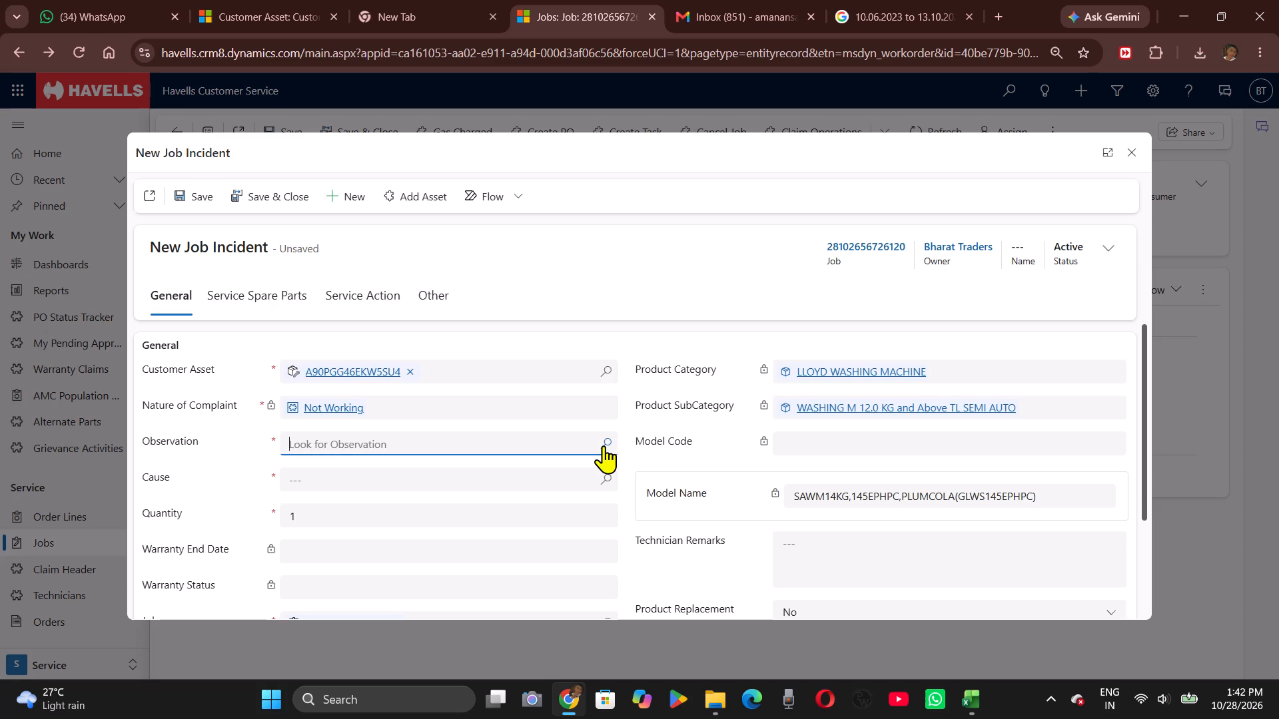
scroll(413, 367, down, 1)
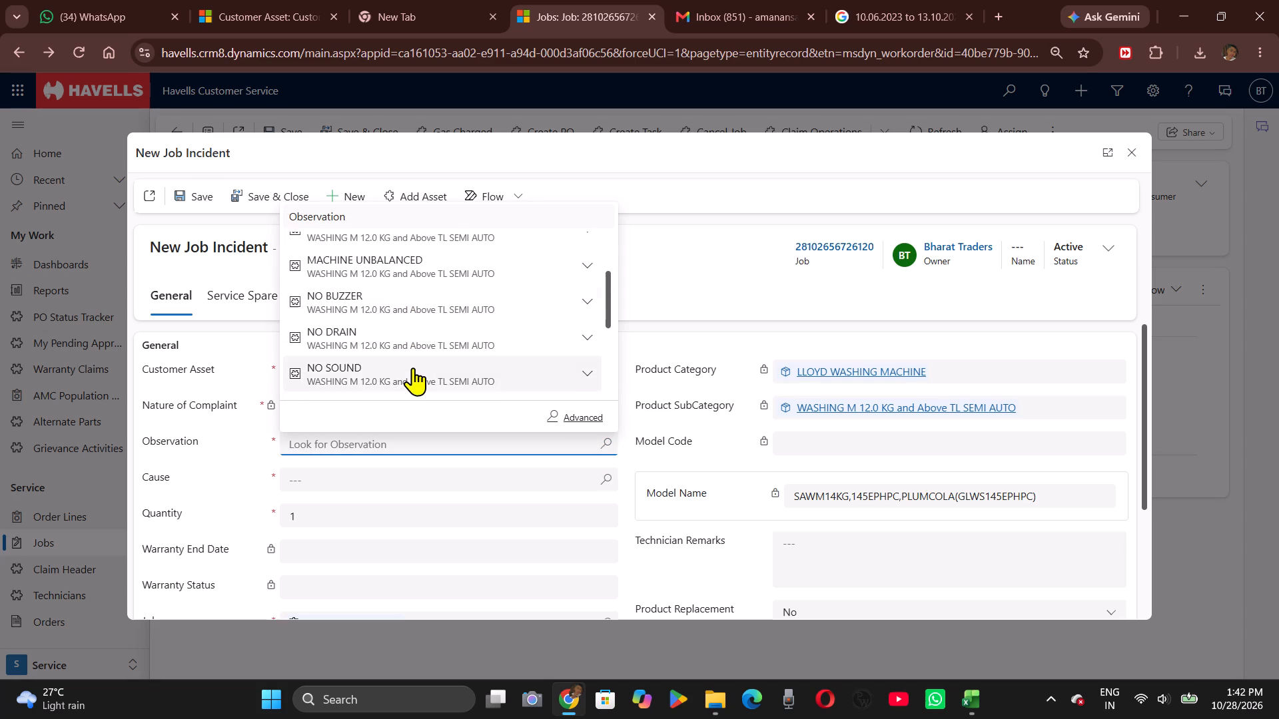
scroll(413, 367, down, 3)
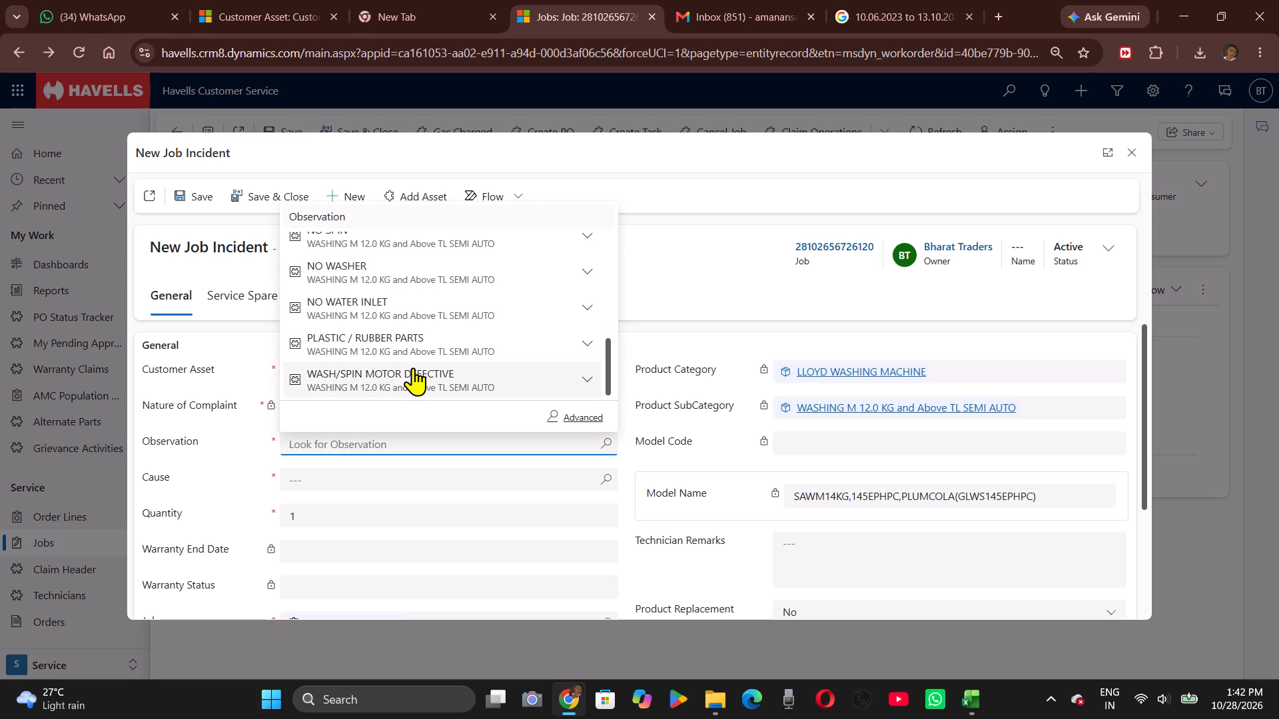
click(403, 367)
click(600, 477)
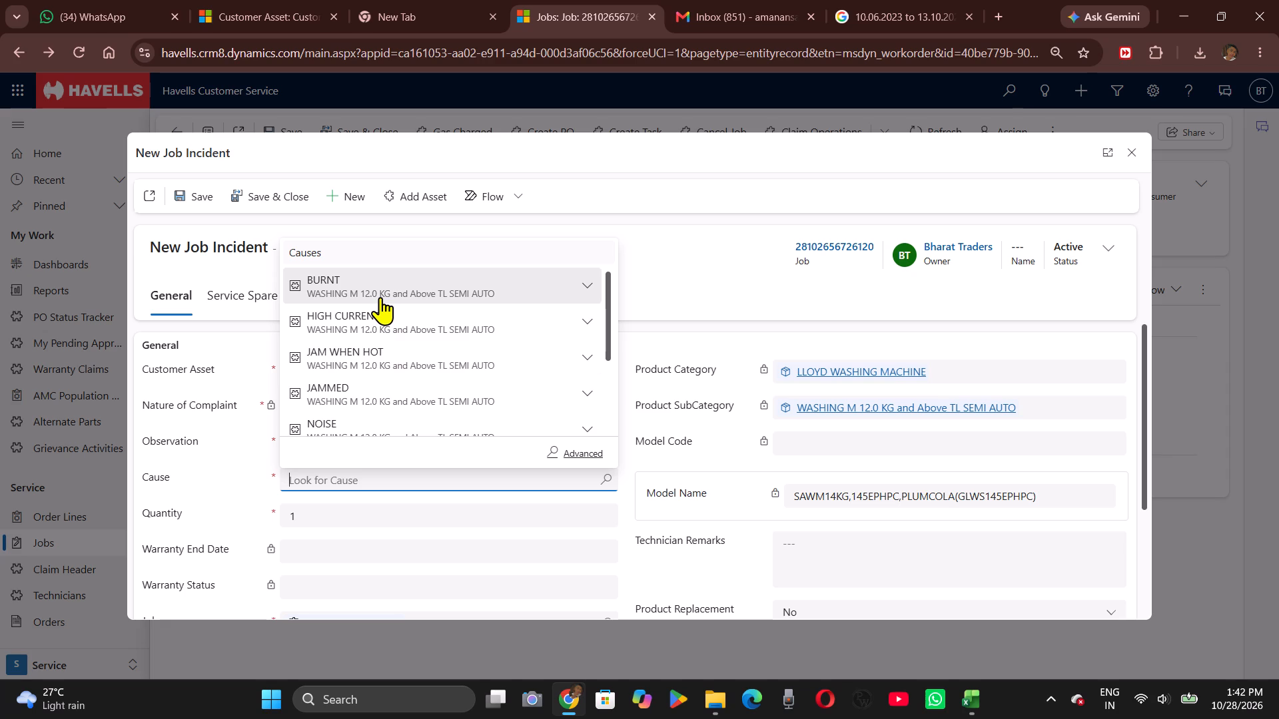
click(380, 297)
click(188, 189)
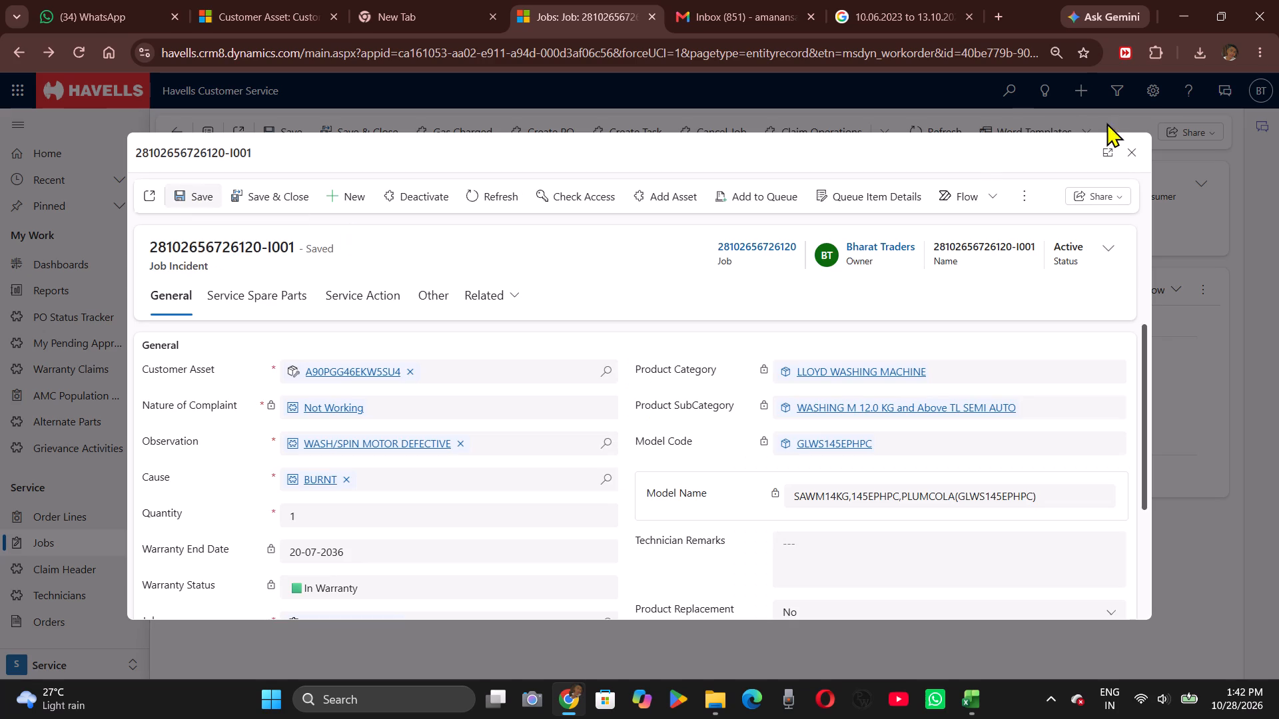
click(1128, 143)
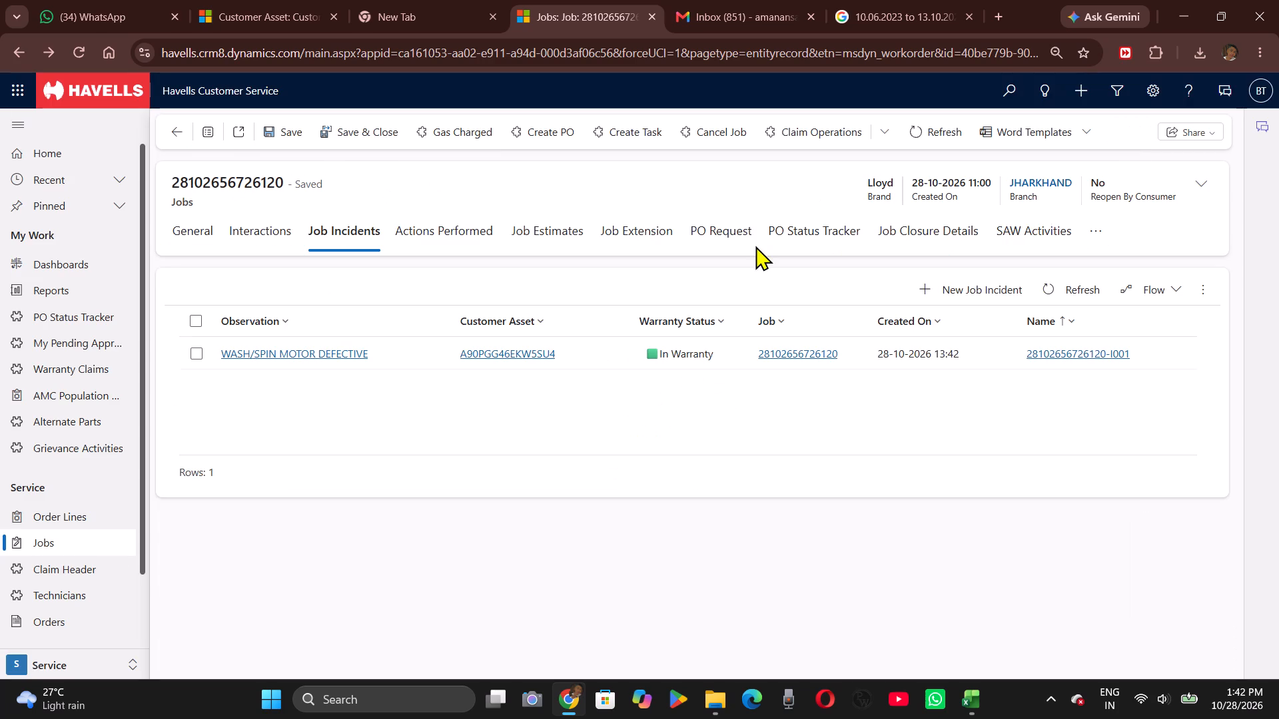
Reopen the WASH/SPIN MOTOR DEFECTIVE incident and bring up the spare part selection from its service spare parts.
click(195, 236)
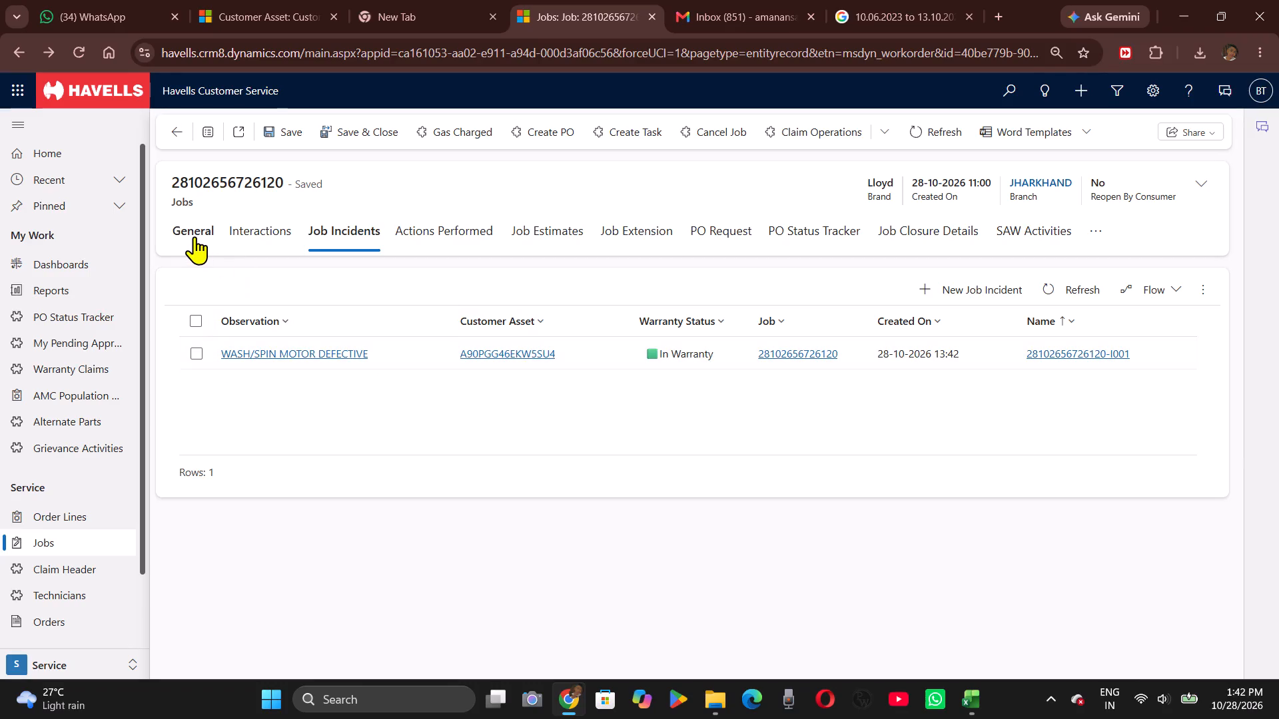
click(364, 230)
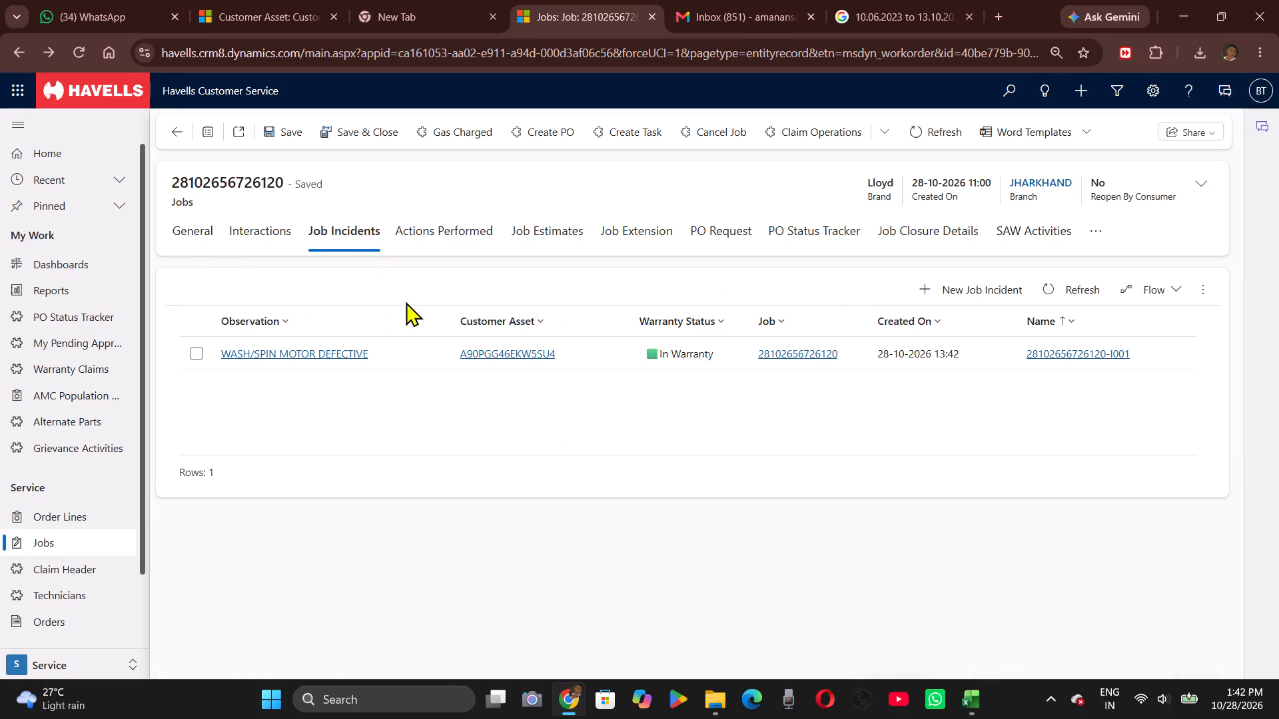
triple_click(408, 349)
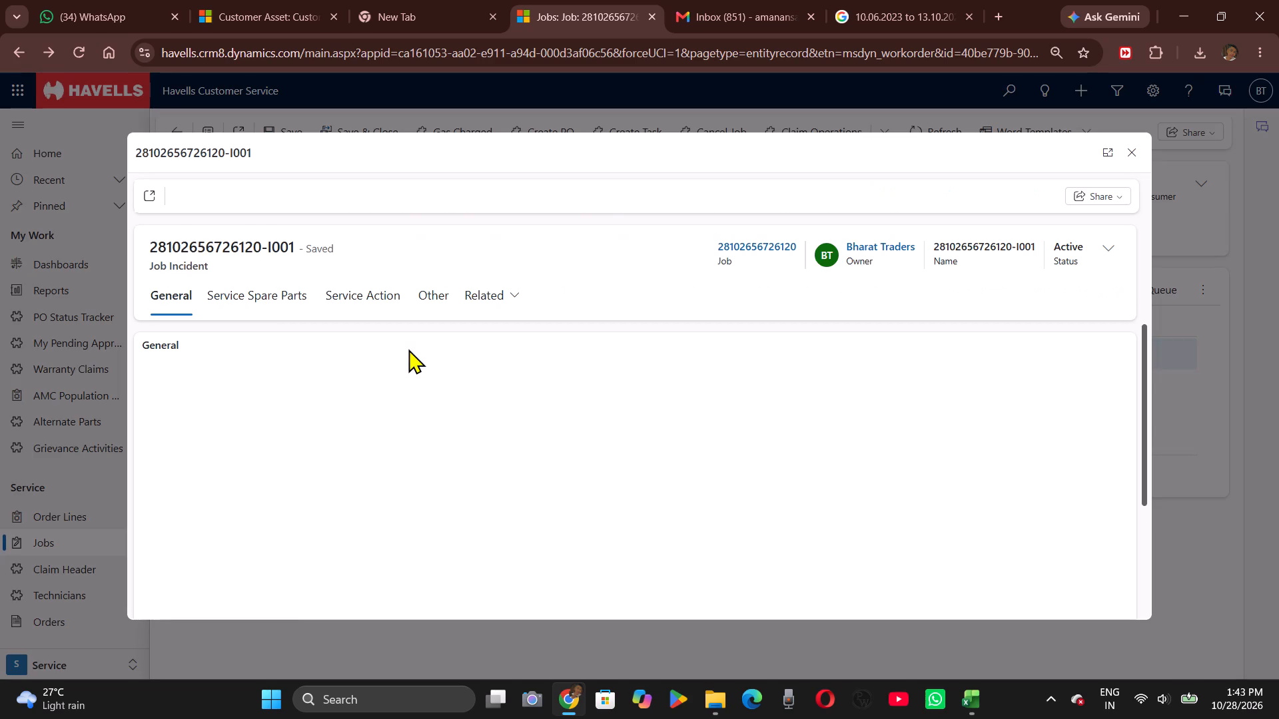
click(278, 302)
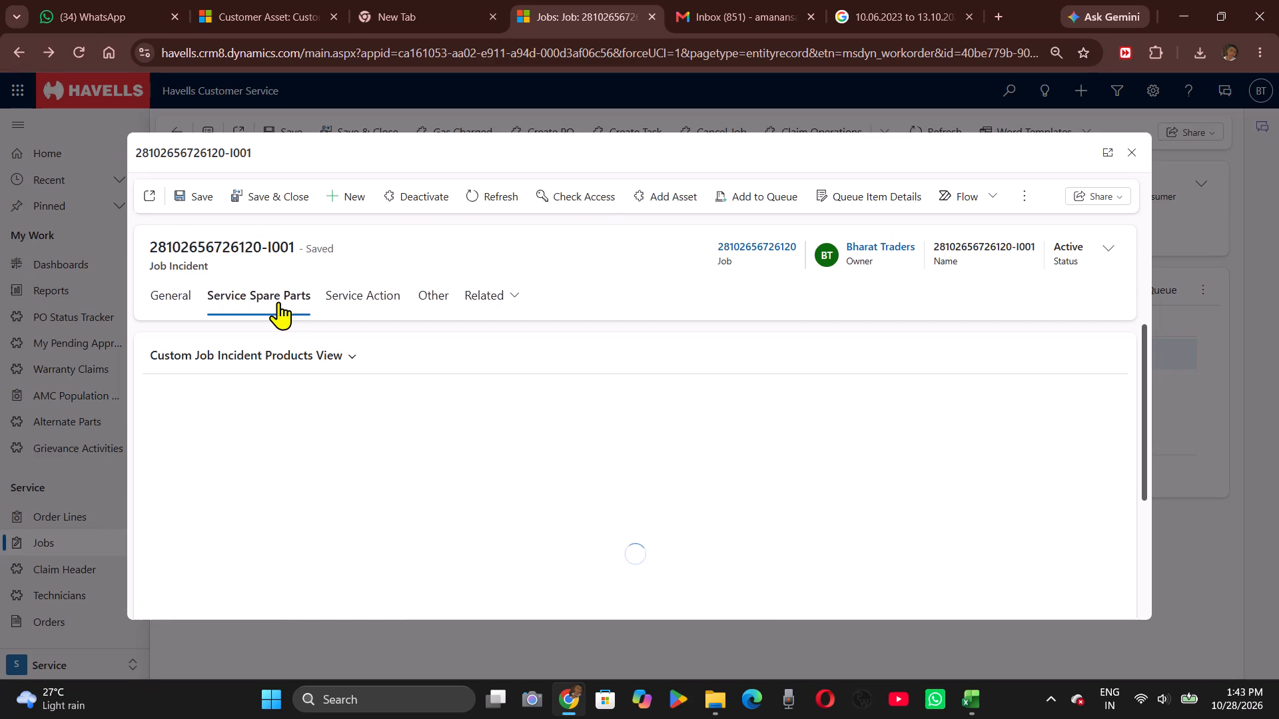
click(887, 353)
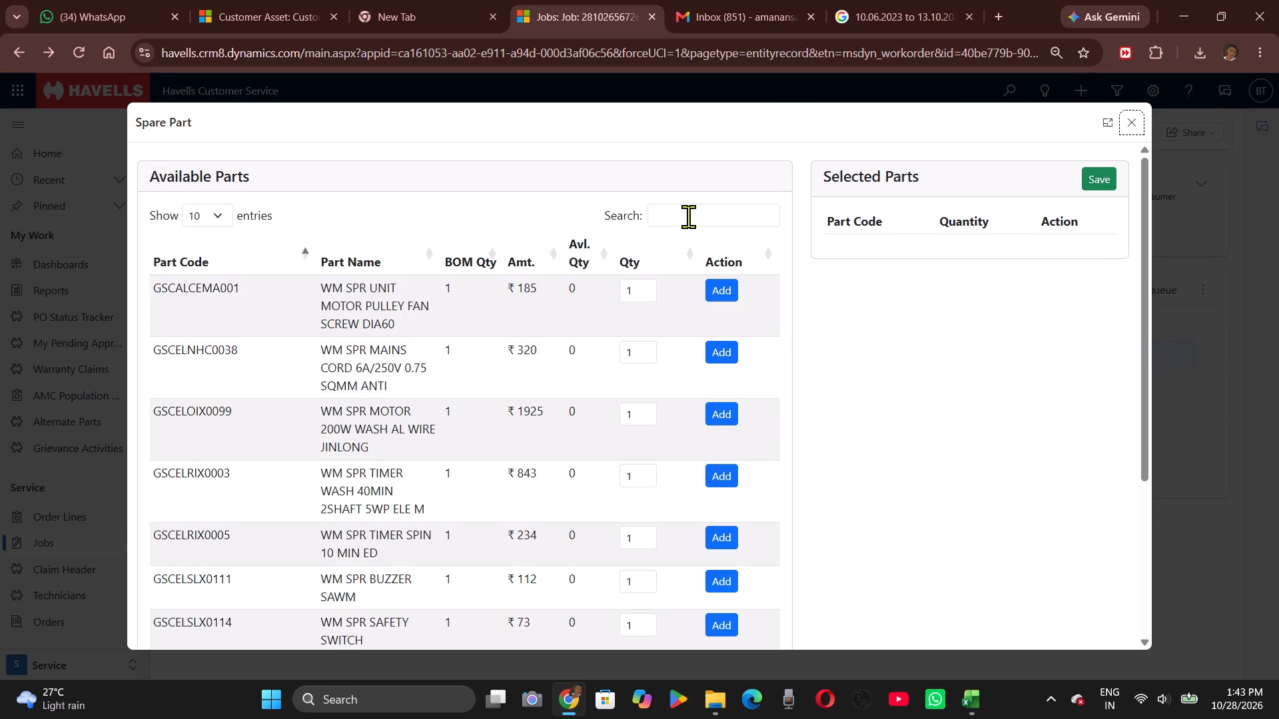
Search the available spare parts for SPIN and for MOT, and look through the motor parts.
click(690, 216)
text(SP)
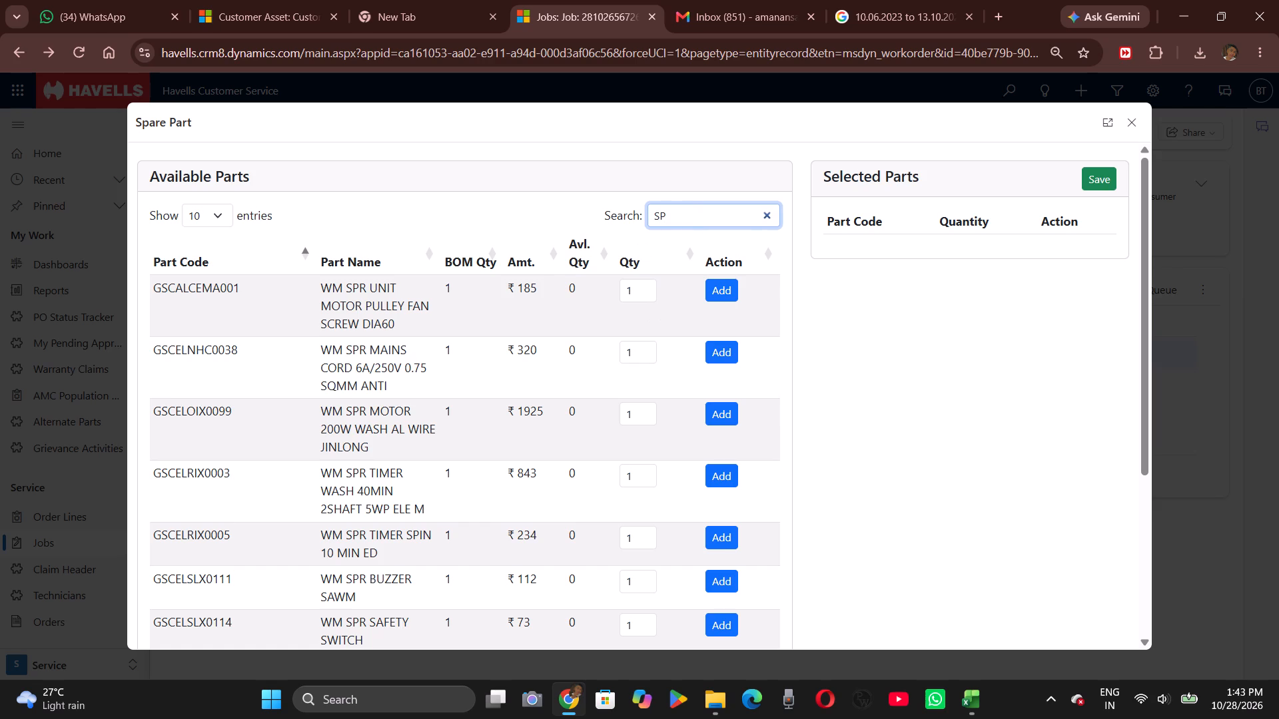
text(IN)
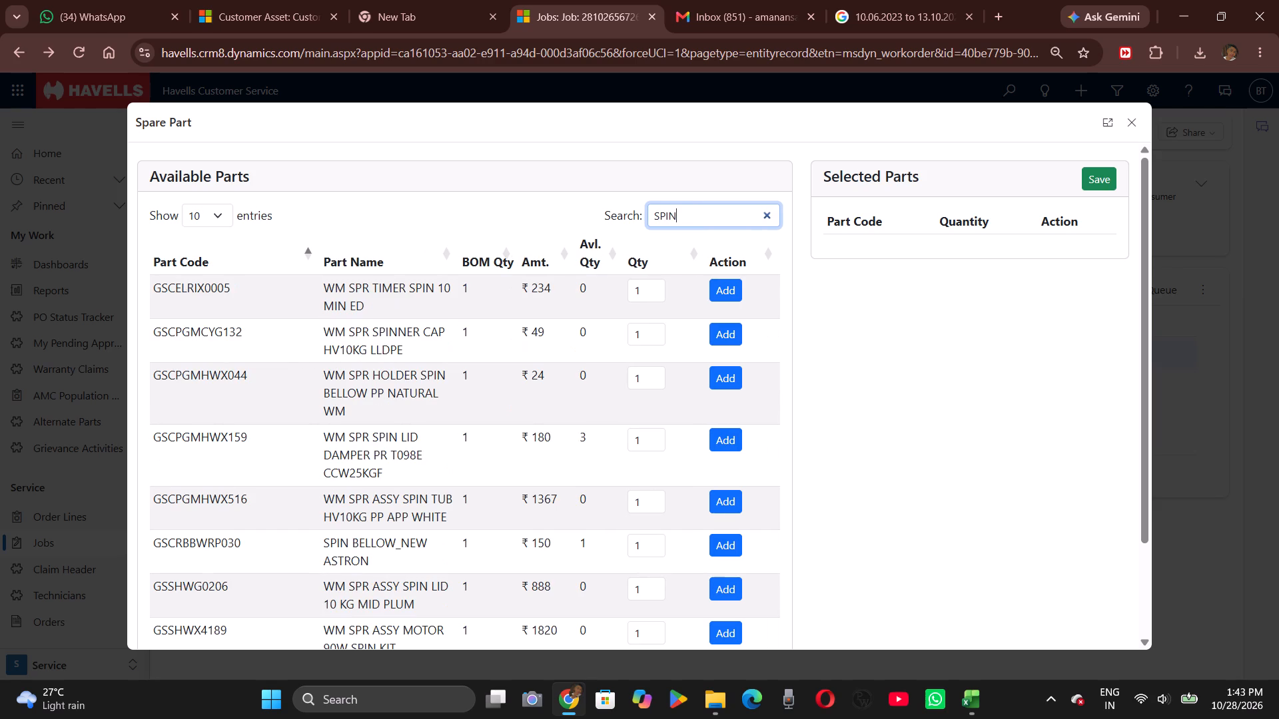
key(BackSpace)
key(BackSpace)
key(BackSpace)
key(BackSpace)
text(MOT)
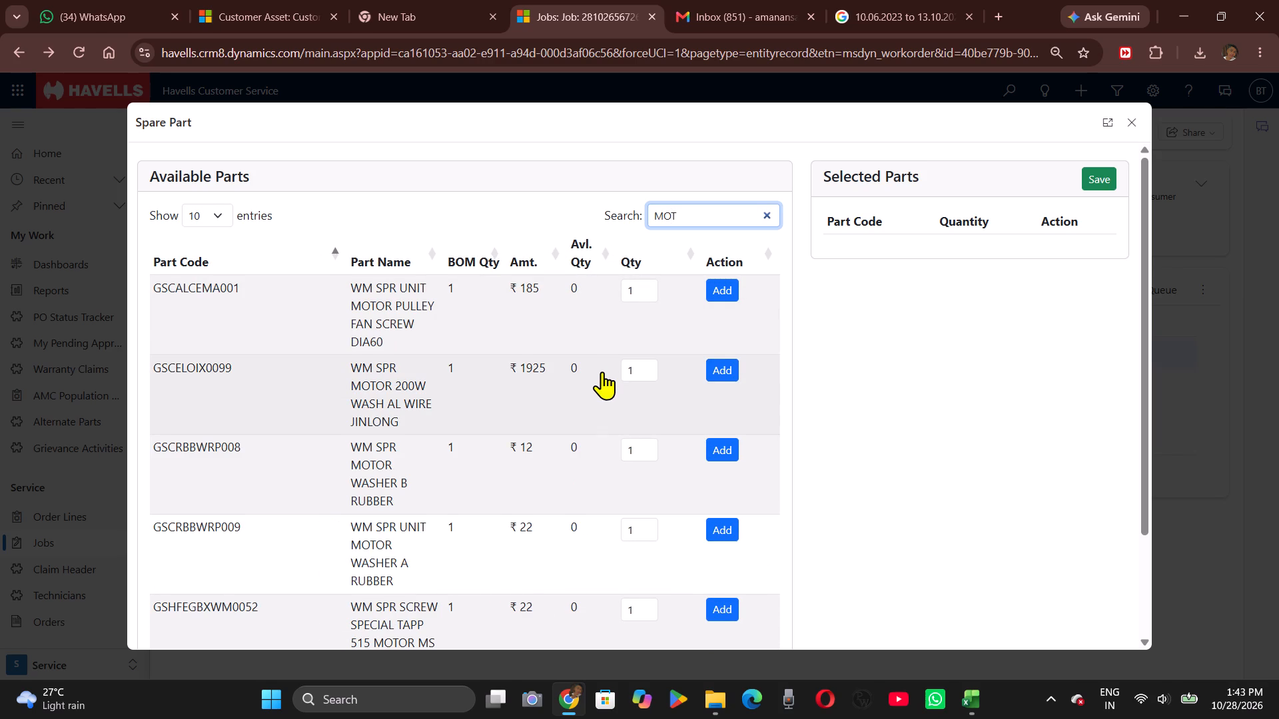
scroll(602, 371, down, 1)
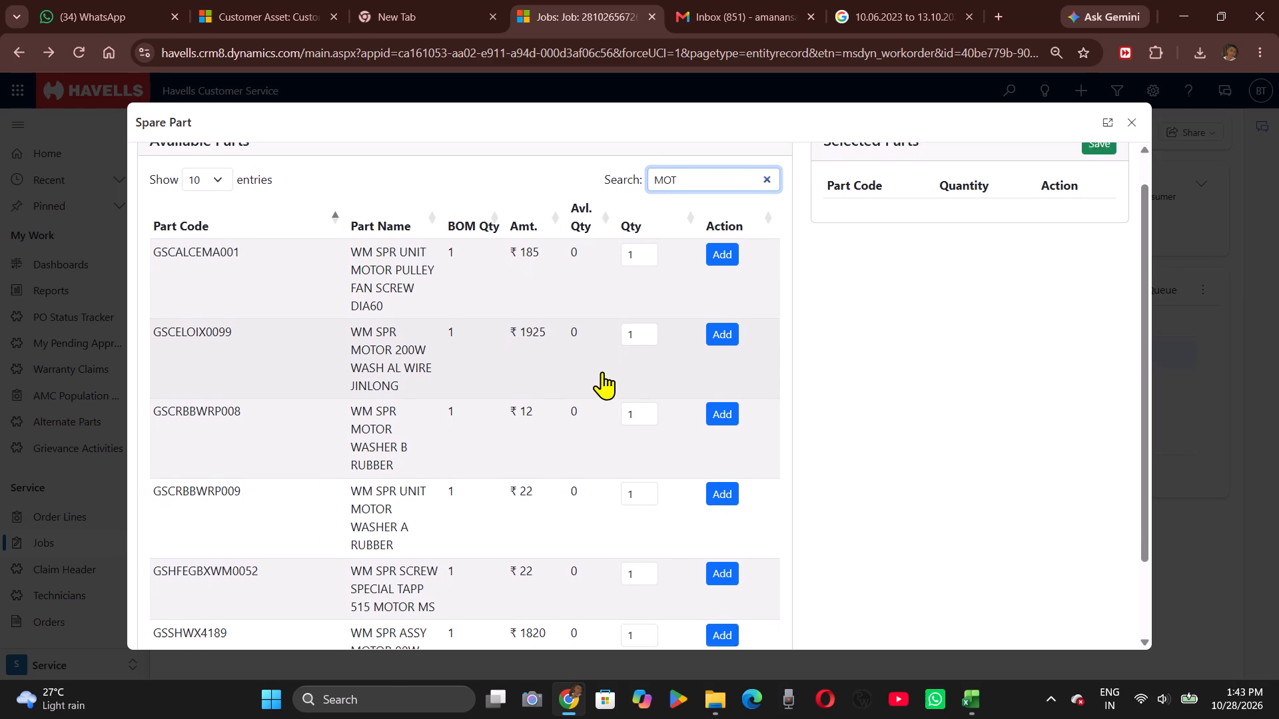
scroll(602, 371, down, 4)
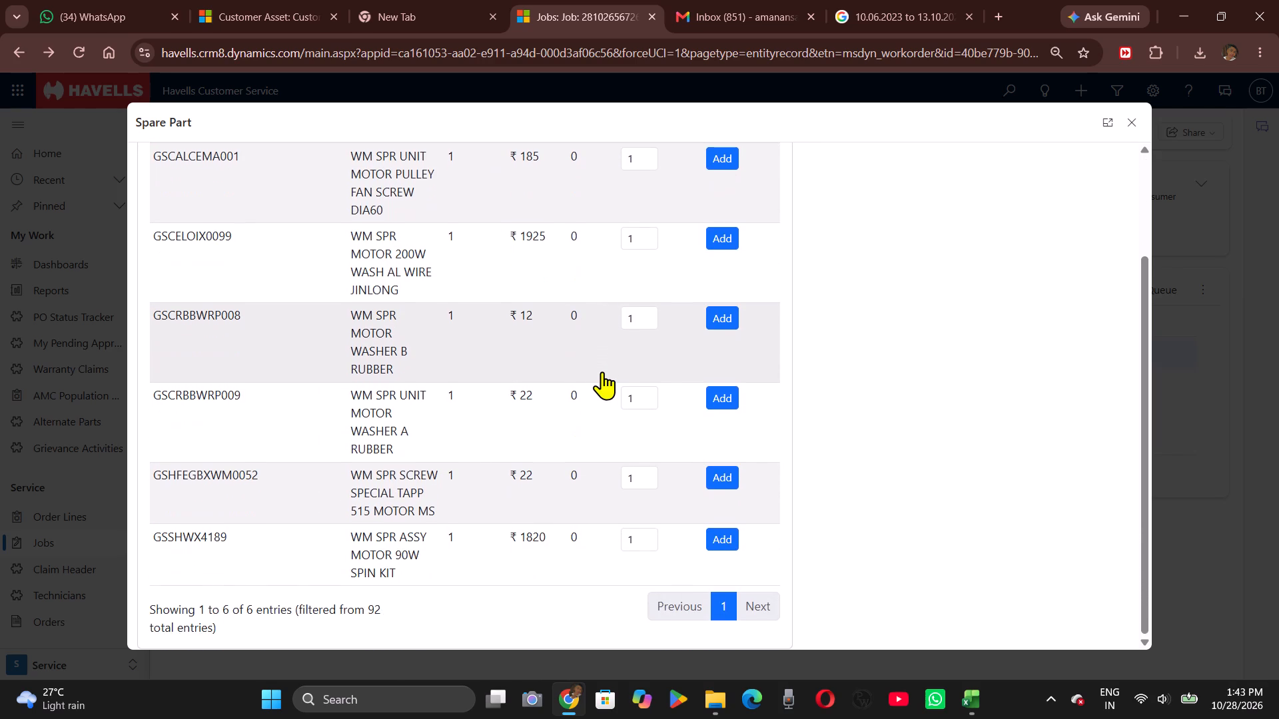
scroll(602, 371, down, 1)
scroll(602, 371, up, 1)
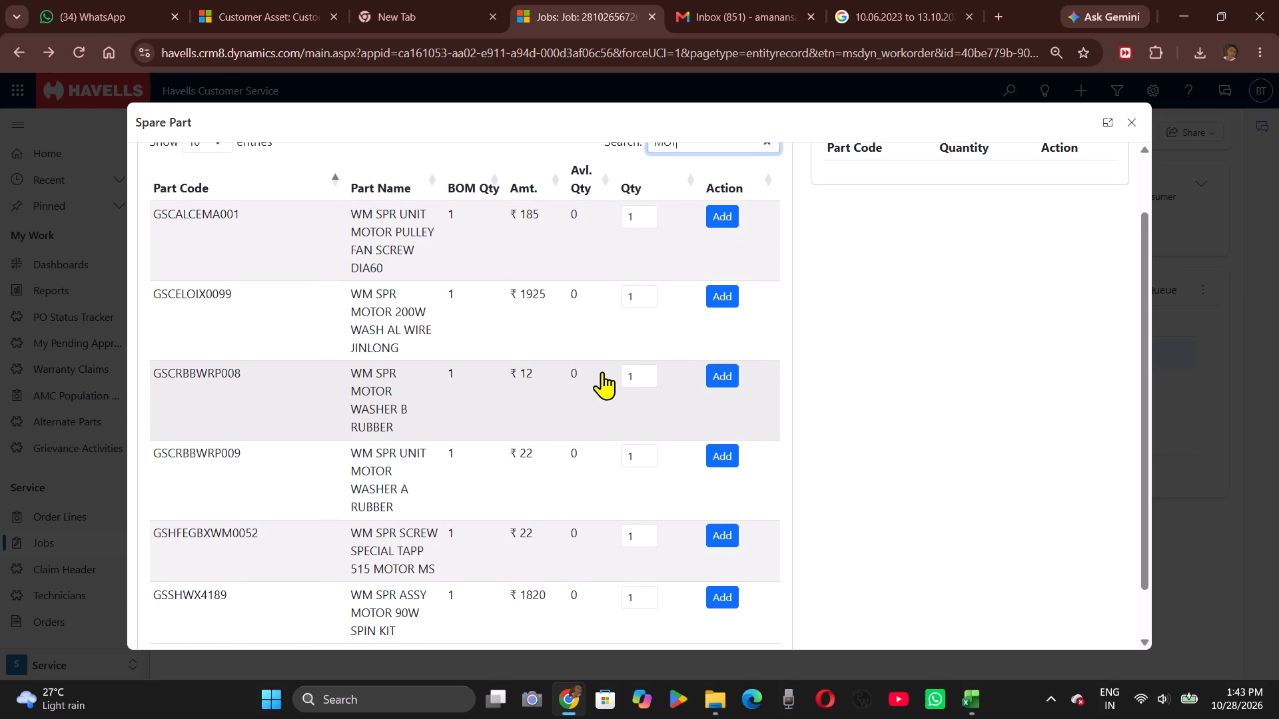
scroll(602, 371, up, 2)
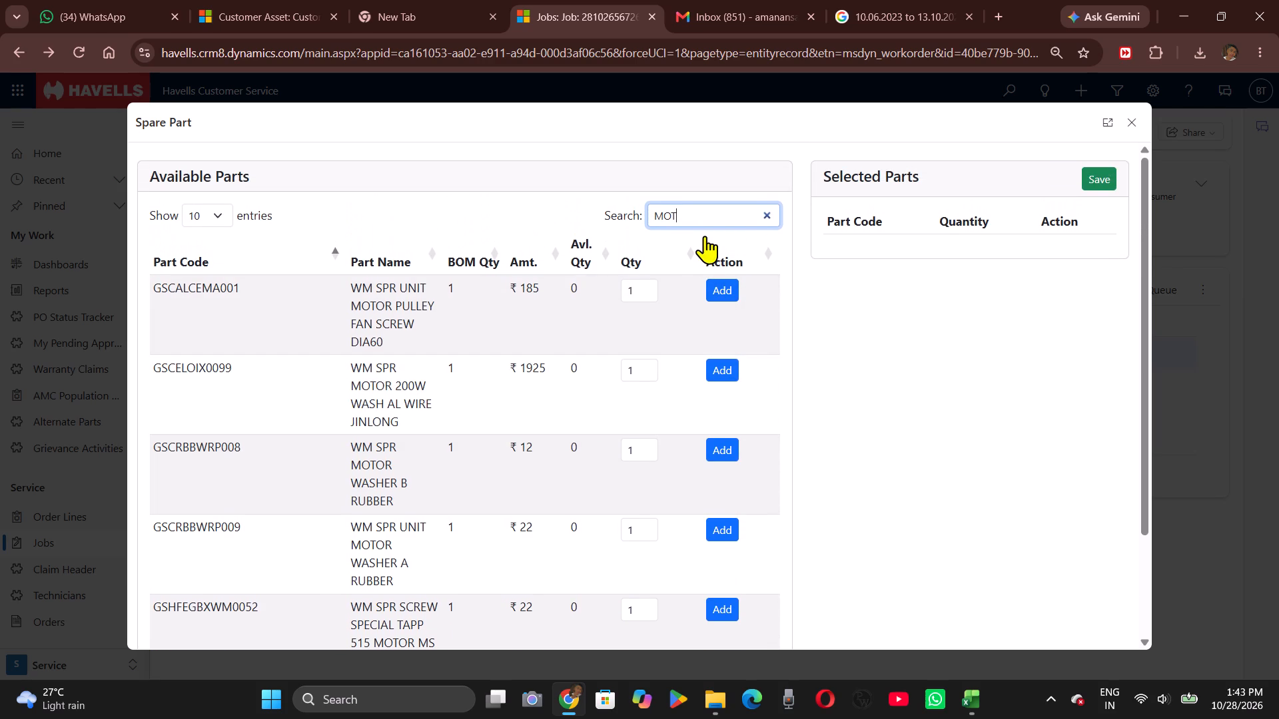
Search the available spare parts for WASH and again for SPIN, and look for the spin motor.
key(BackSpace)
key(BackSpace)
key(BackSpace)
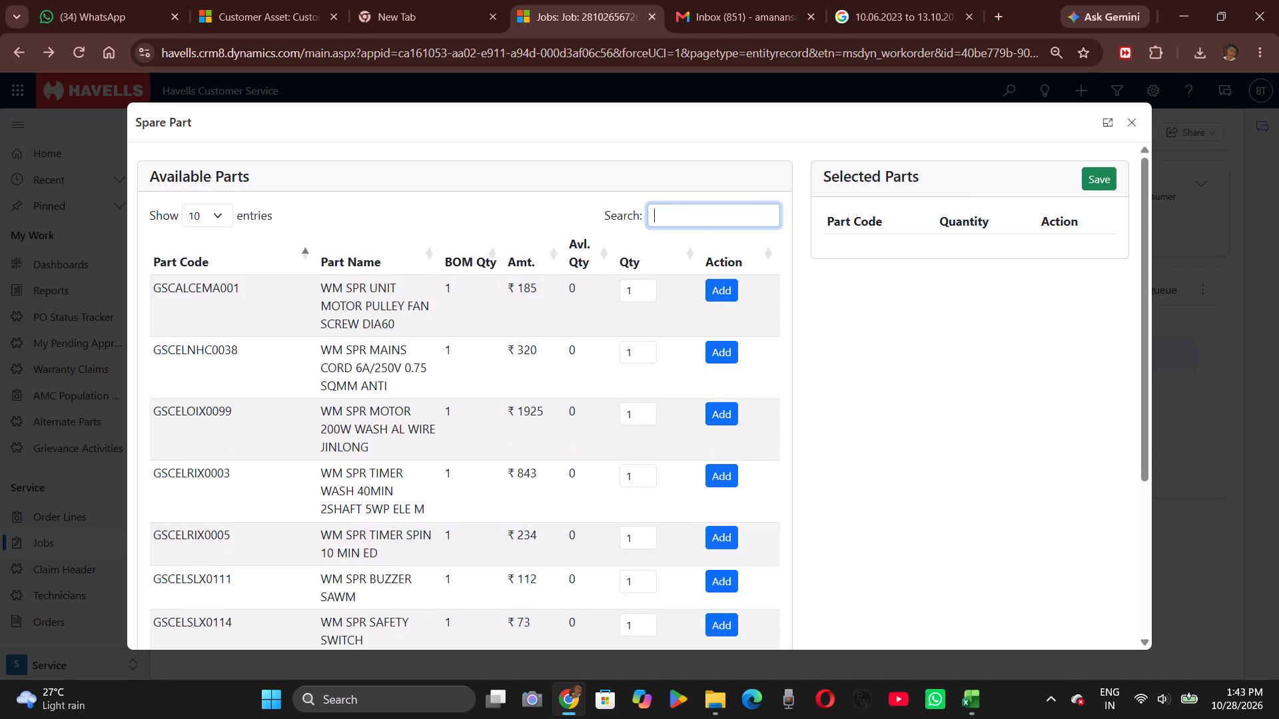
text(WASH)
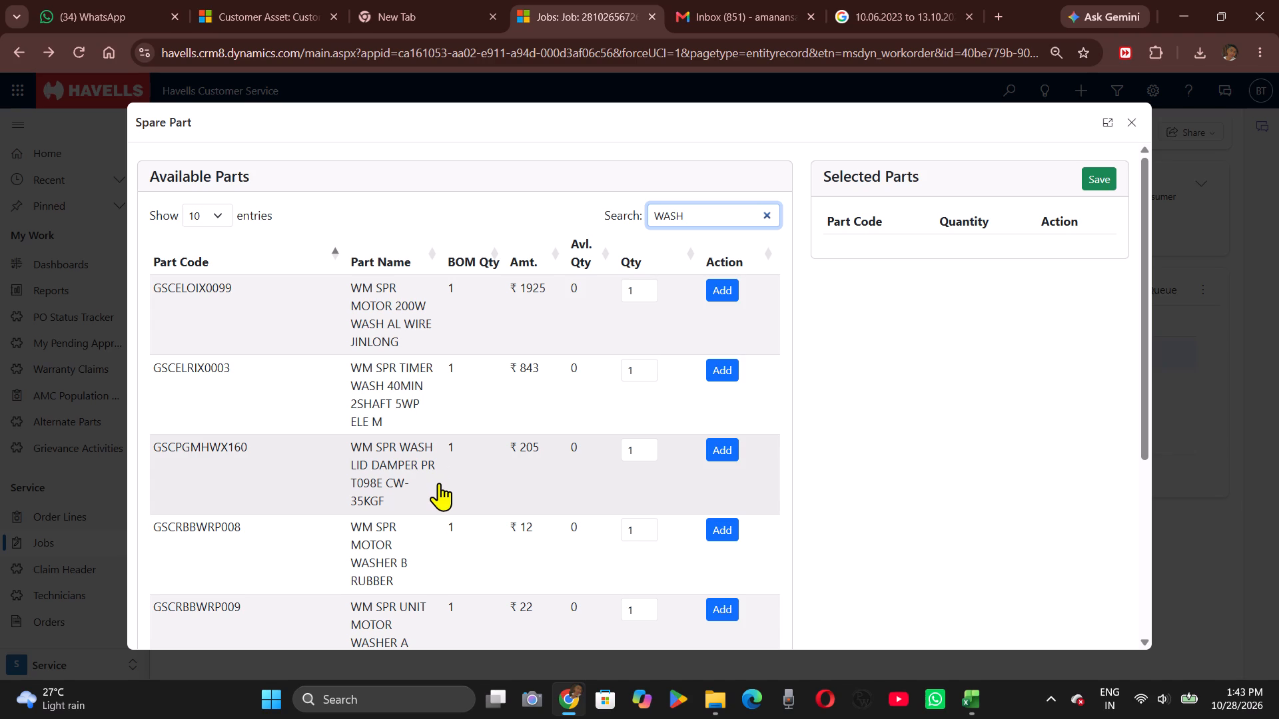
key(BackSpace)
key(BackSpace)
key(BackSpace)
key(BackSpace)
key(BackSpace)
key(BackSpace)
key(BackSpace)
key(BackSpace)
key(BackSpace)
key(BackSpace)
key(BackSpace)
text(SPIN)
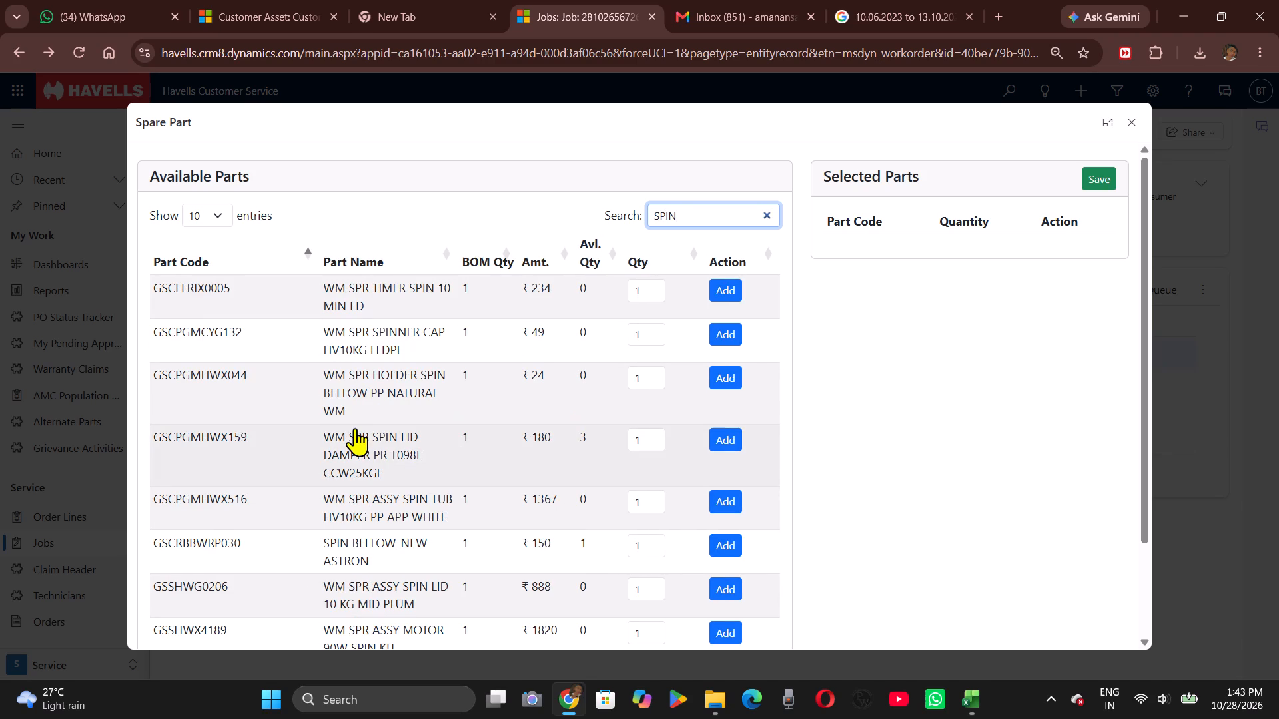
scroll(400, 443, down, 2)
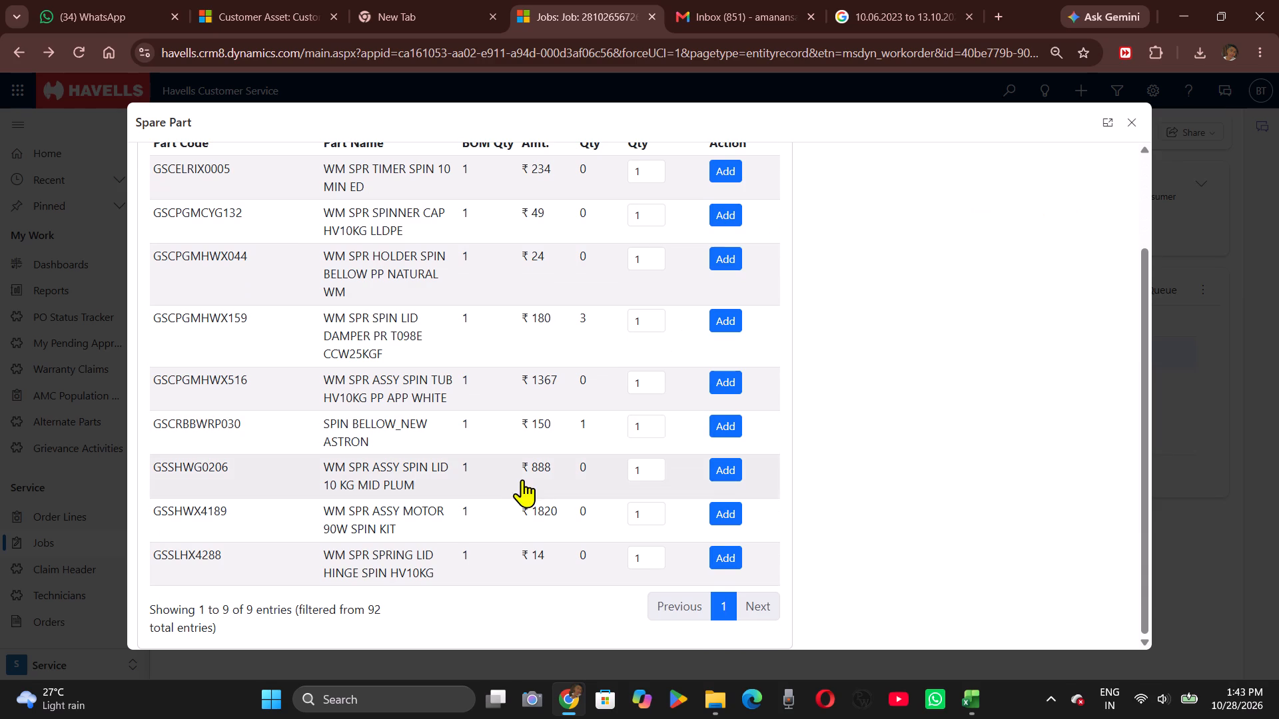
Search Google for the copied part name WM SPR ASSY MOTOR 90W SPIN KI, check its images, and return to the spare part list.
drag(392, 531, 313, 522)
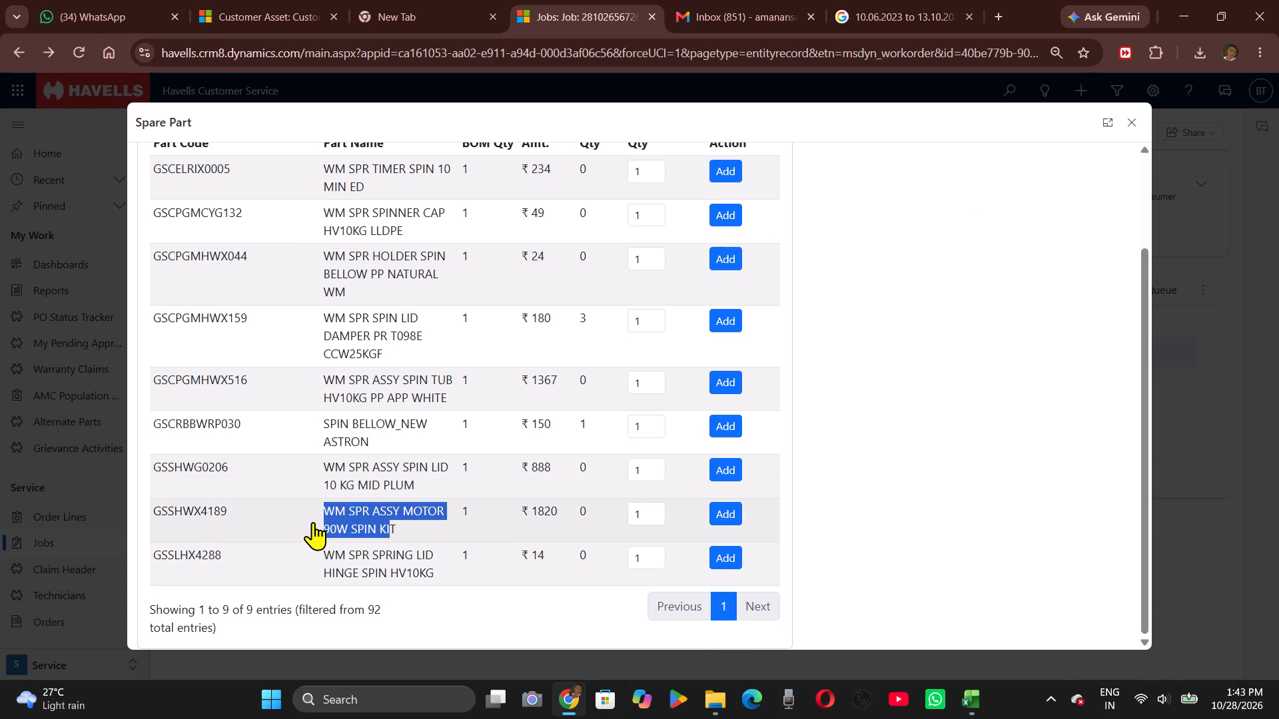
drag(313, 522, 313, 523)
key(ctrl+c)
key(ctrl+c)
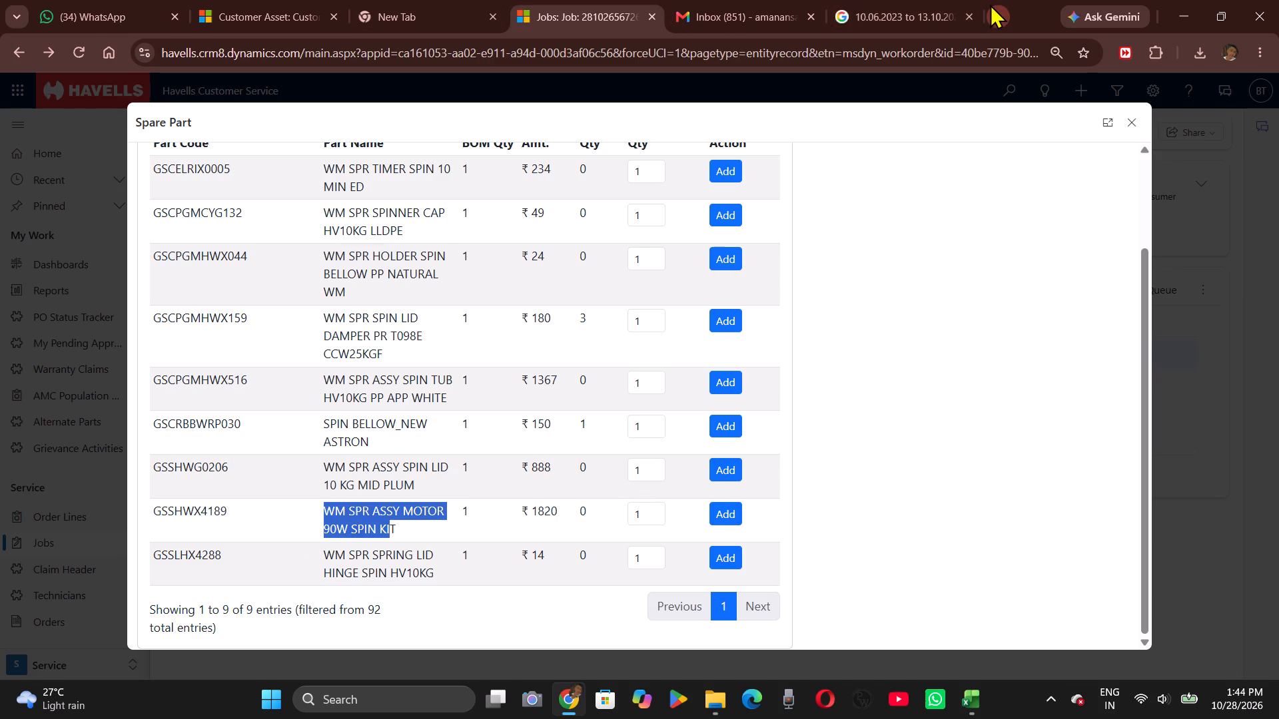
click(990, 4)
key(ctrl+v)
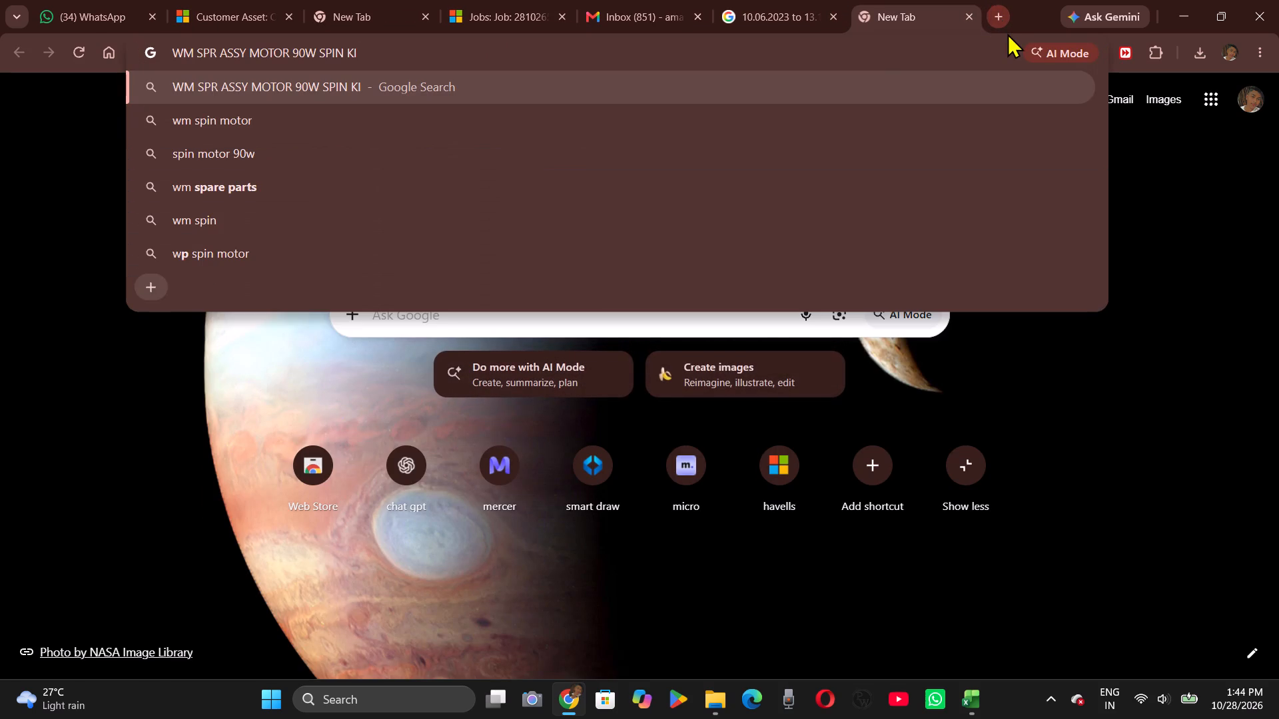
key(Return)
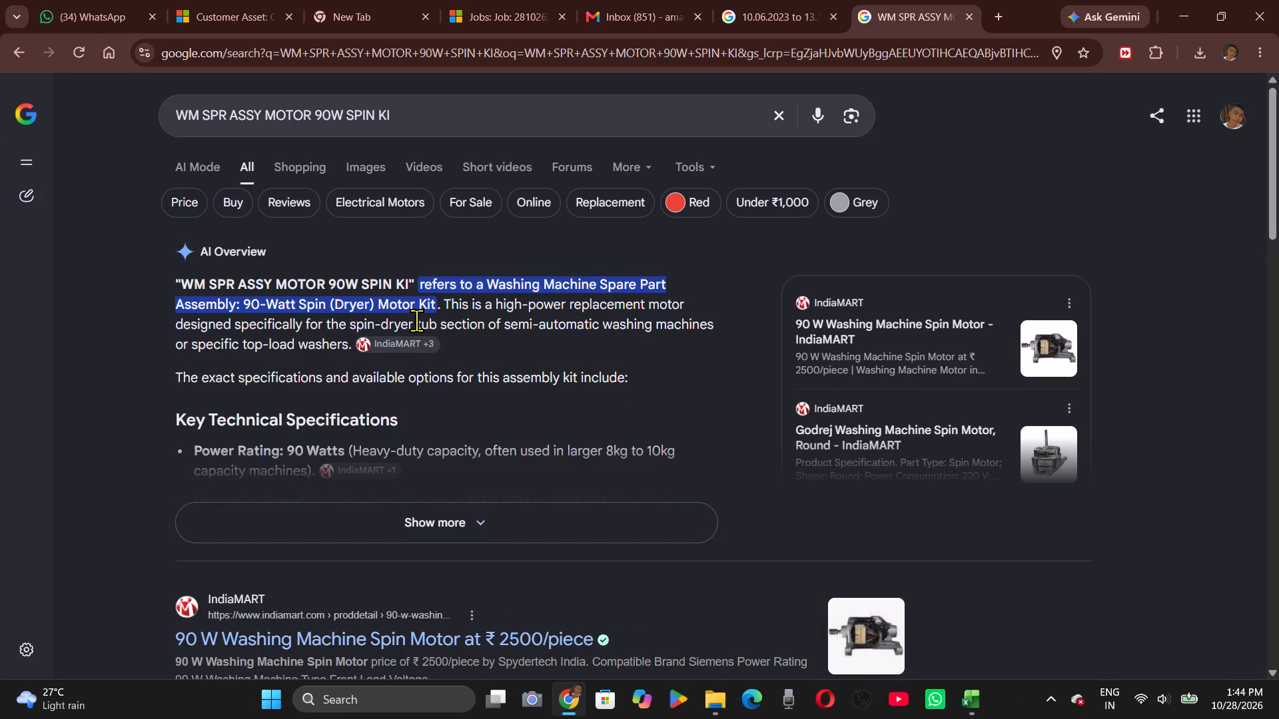
scroll(416, 320, down, 2)
scroll(416, 320, up, 1)
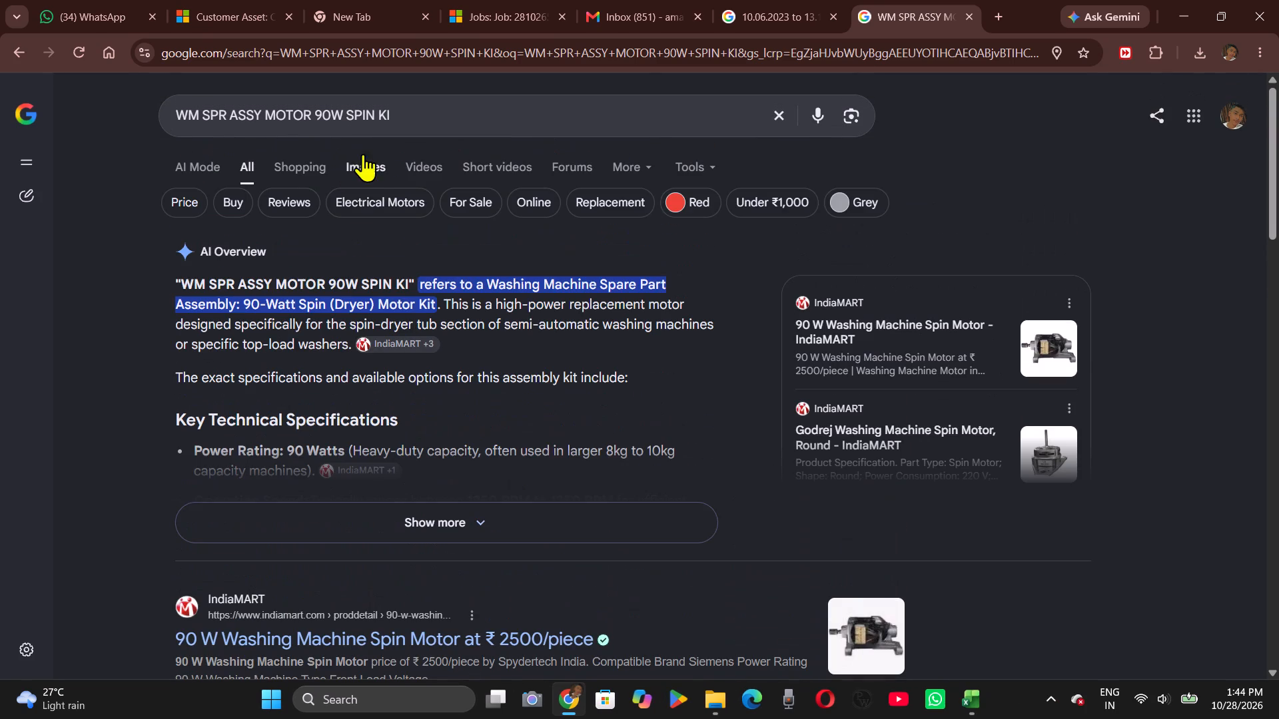
click(370, 164)
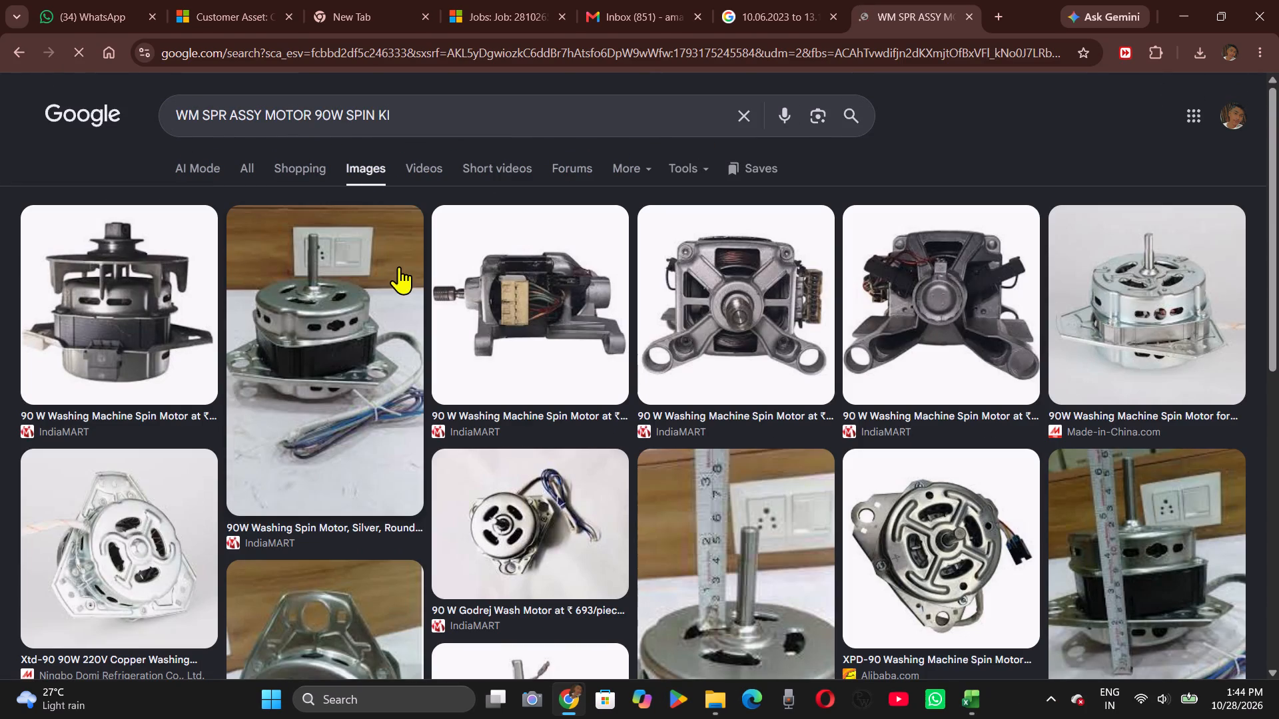
scroll(399, 266, right, 1)
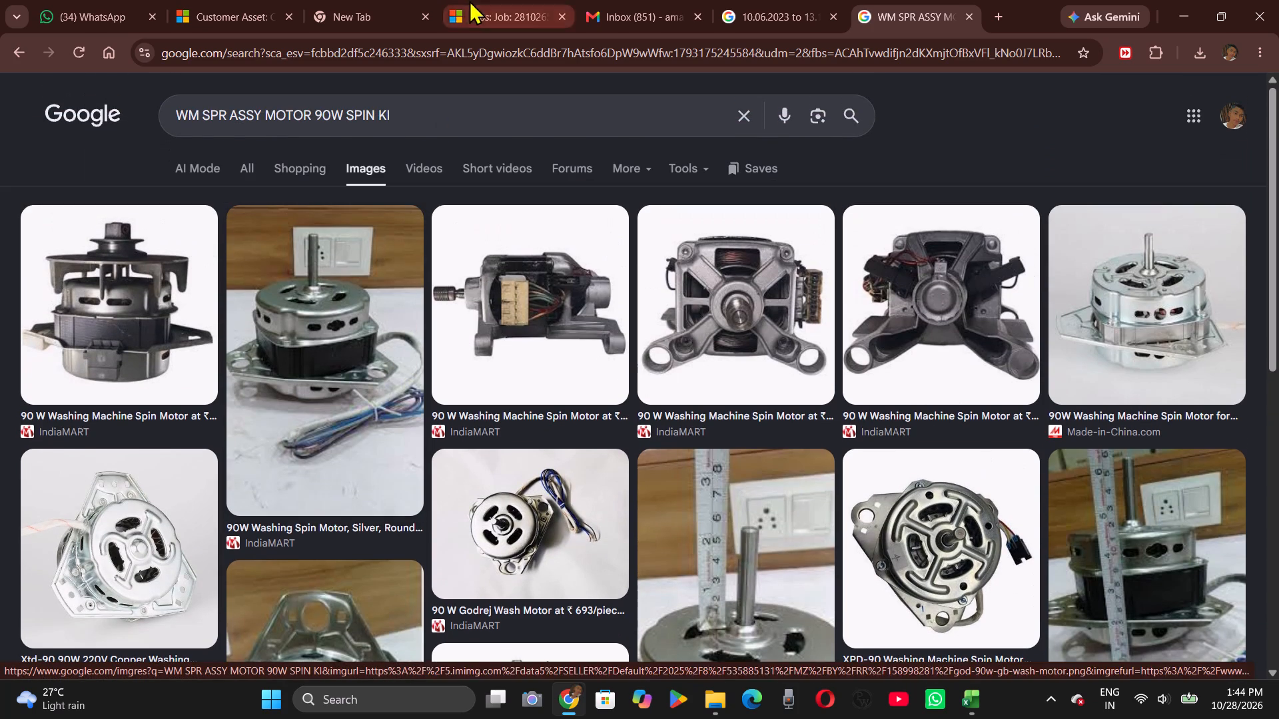
click(468, 0)
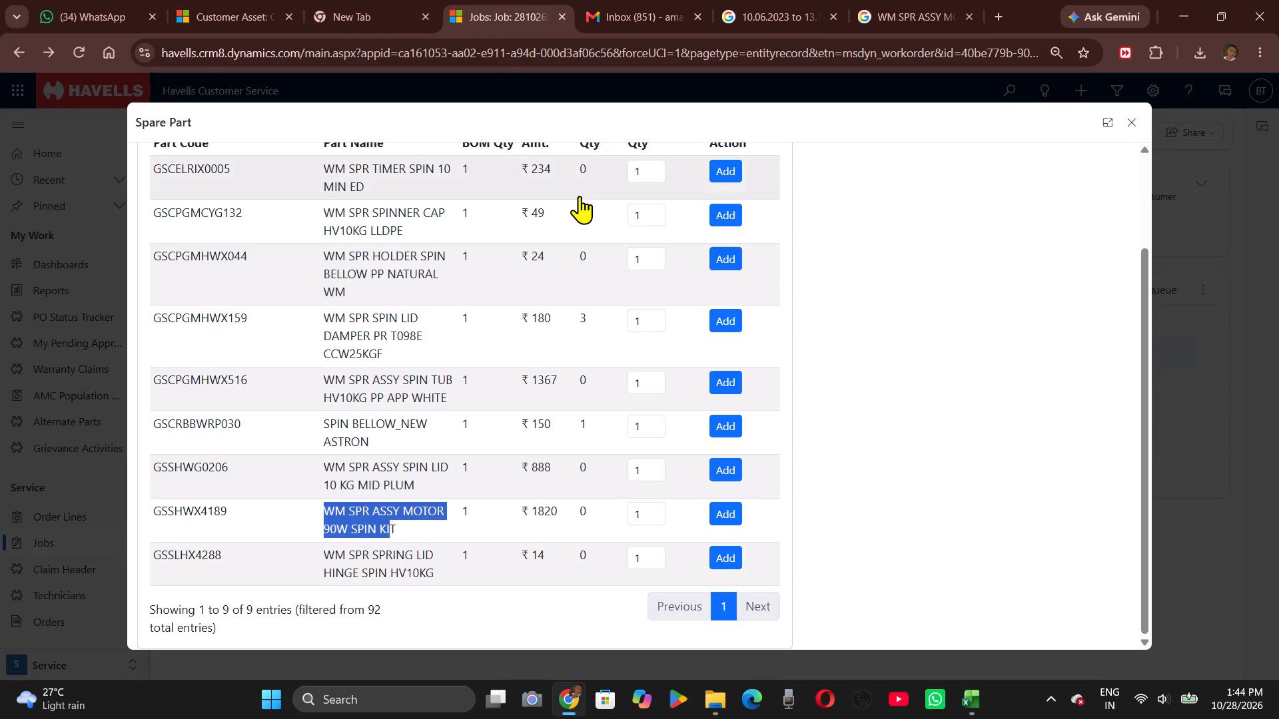
click(899, 294)
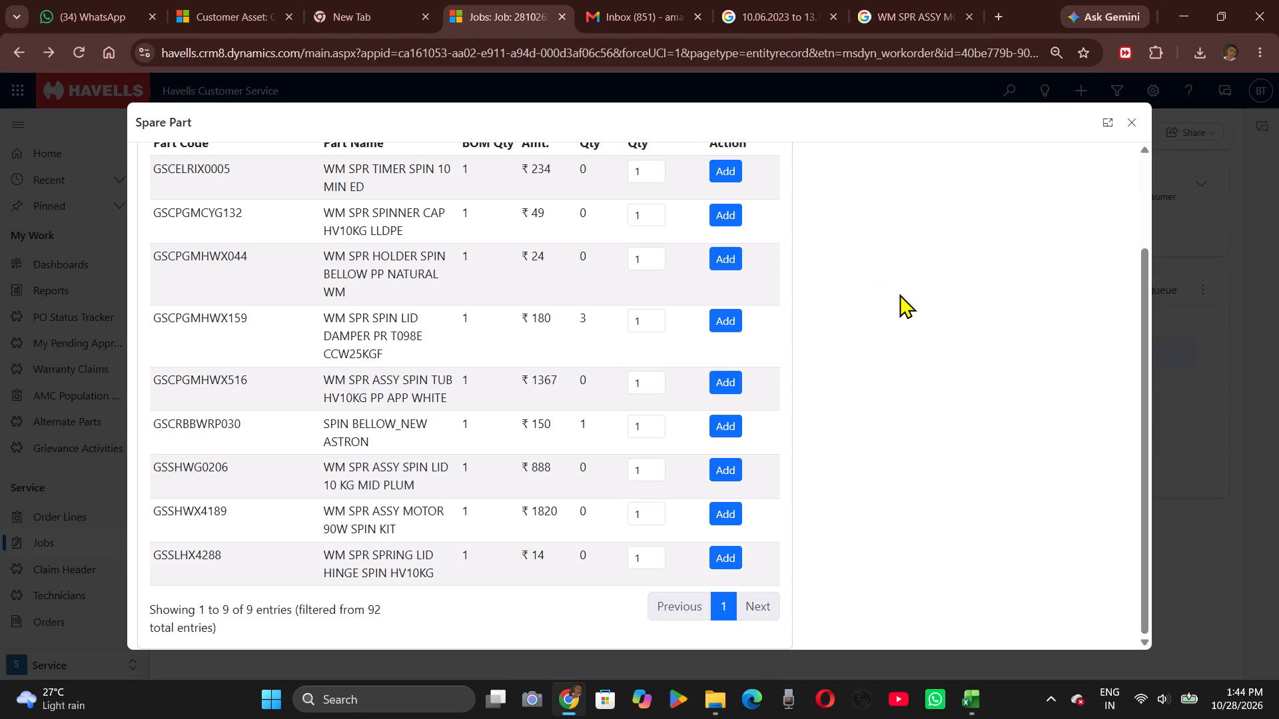
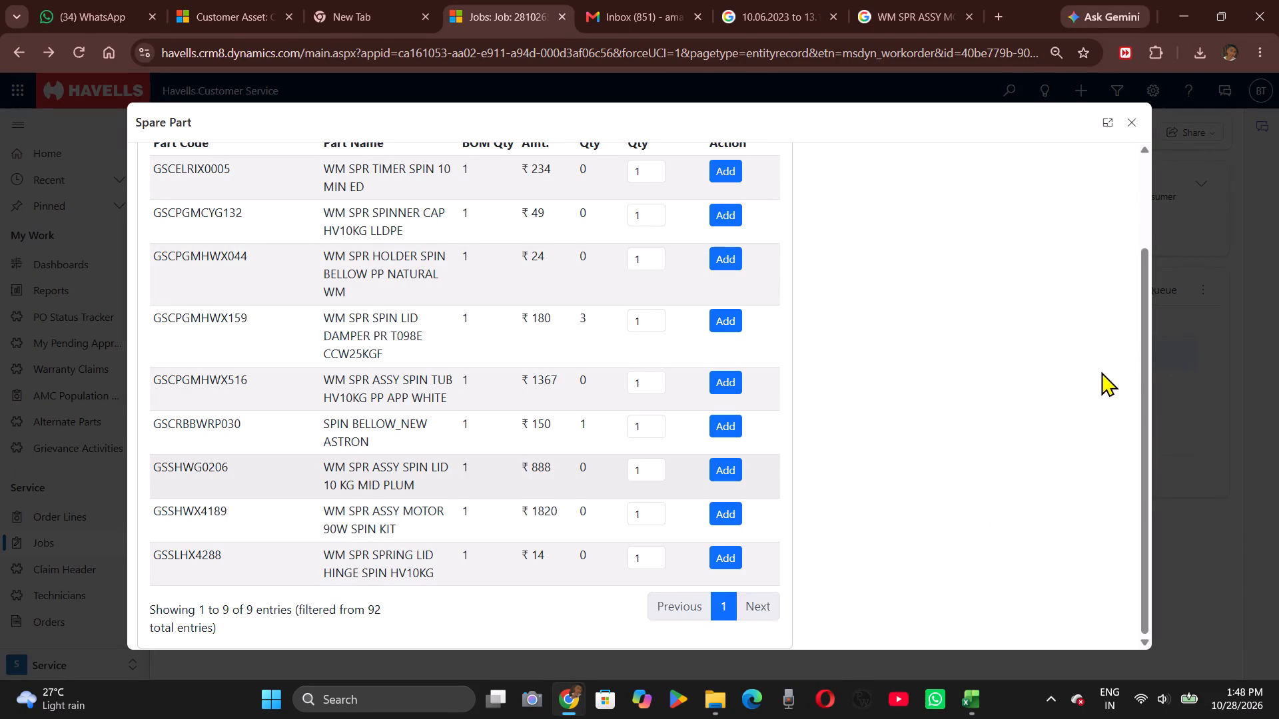
Close the spare part selection without adding a part, and close the incident record to return to the job's incident list.
scroll(947, 421, up, 1)
click(945, 409)
scroll(933, 8, right, 2)
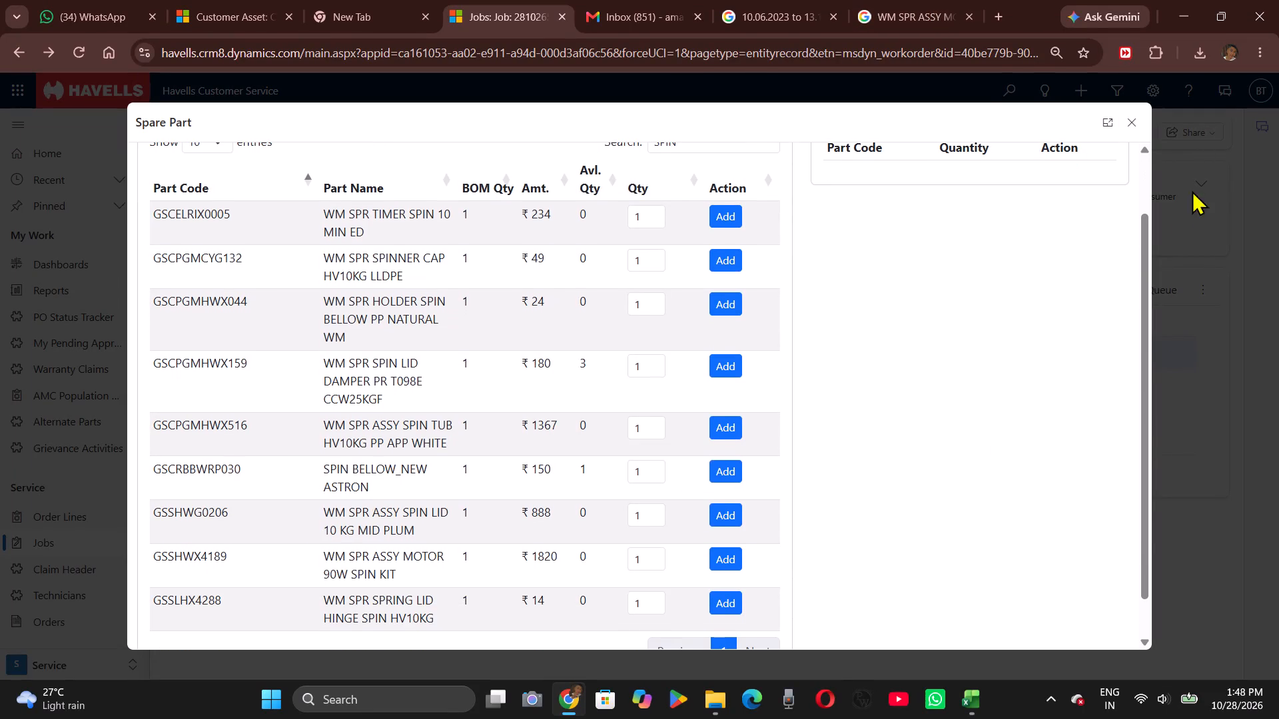
scroll(1192, 190, right, 1)
drag(1135, 118, 1116, 126)
drag(1116, 126, 1128, 120)
drag(1128, 120, 1132, 154)
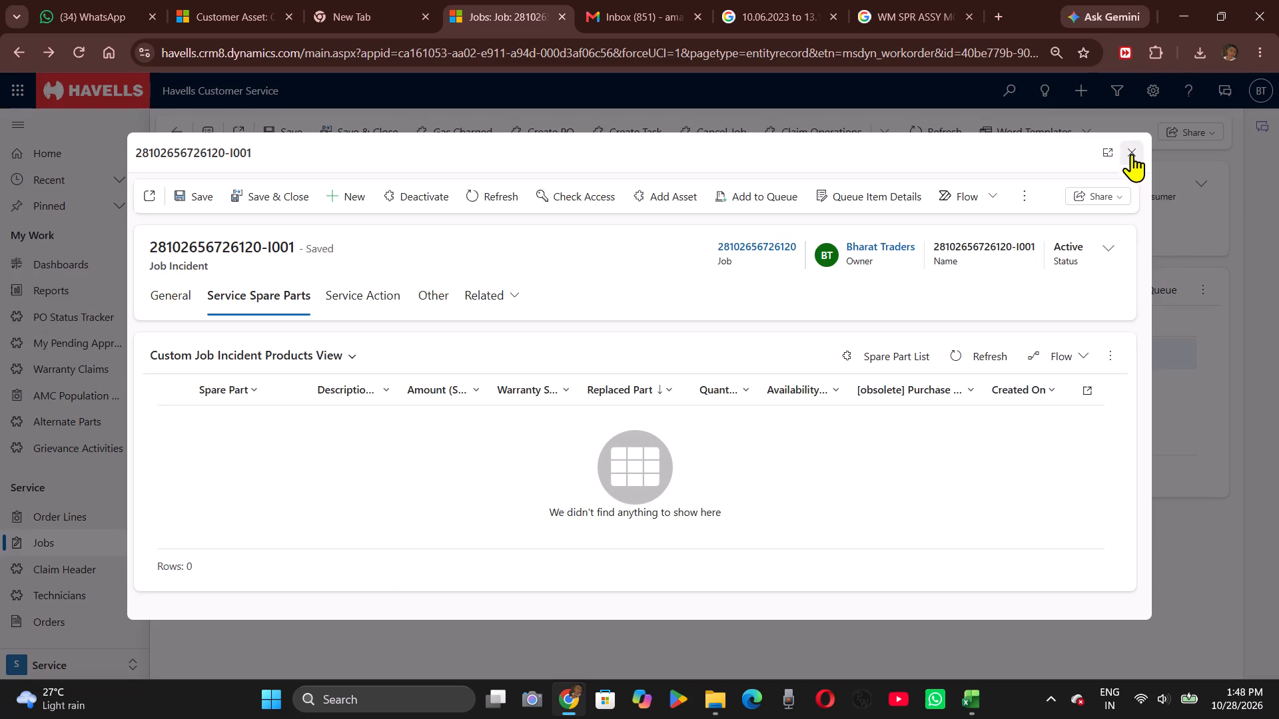
drag(1132, 154, 1132, 141)
click(1132, 141)
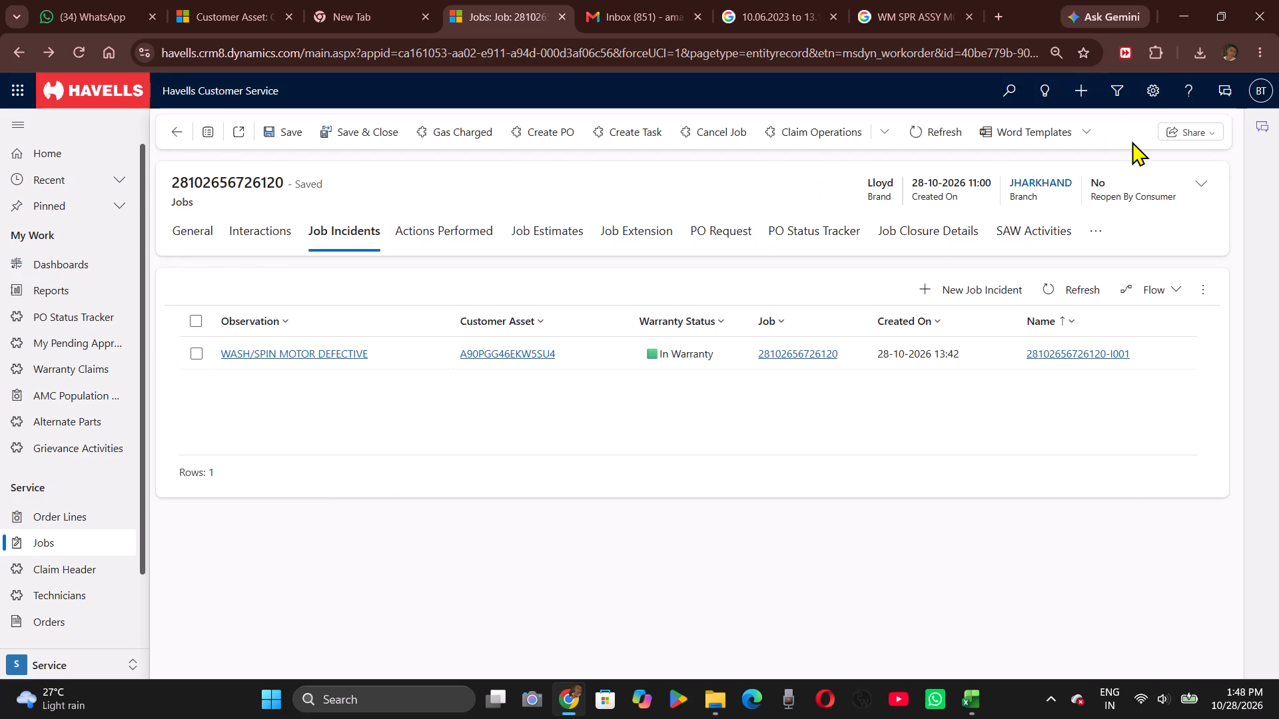
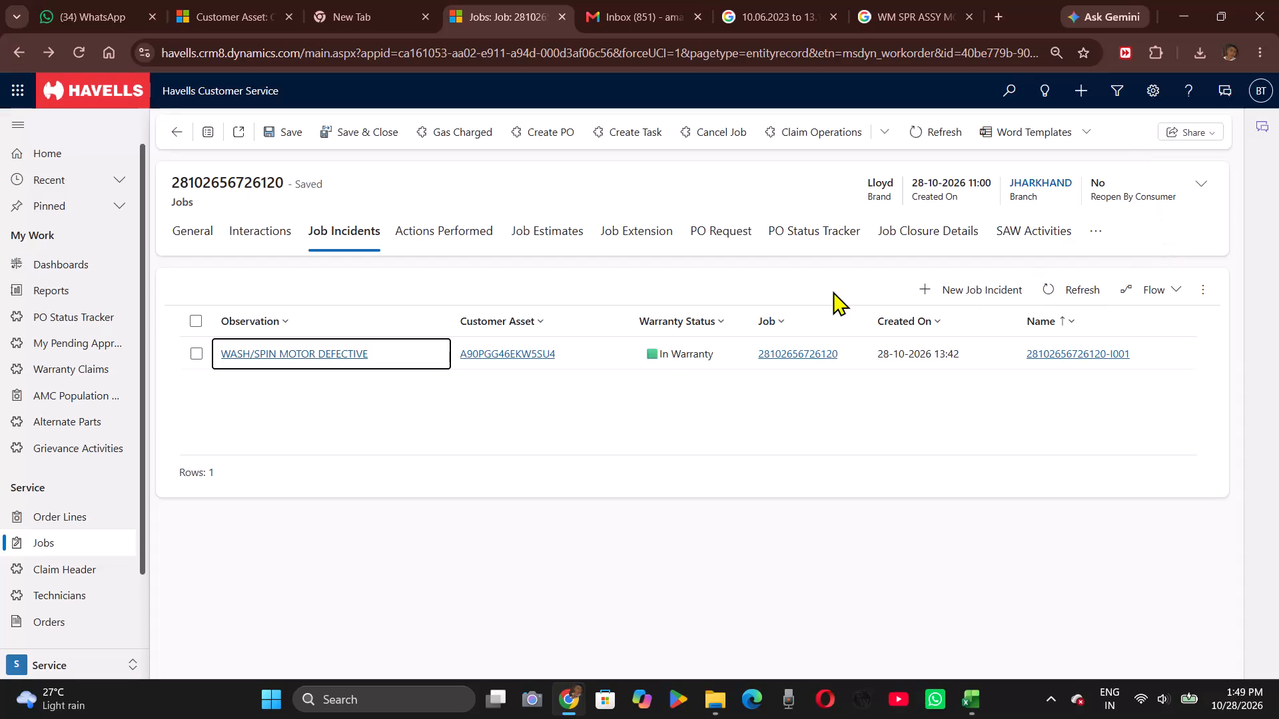
In the WASH/SPIN MOTOR DEFECTIVE incident, search the spare parts for SPIN MO, add one GSSHWX4189 motor 90W spin kit and save the list.
triple_click(413, 355)
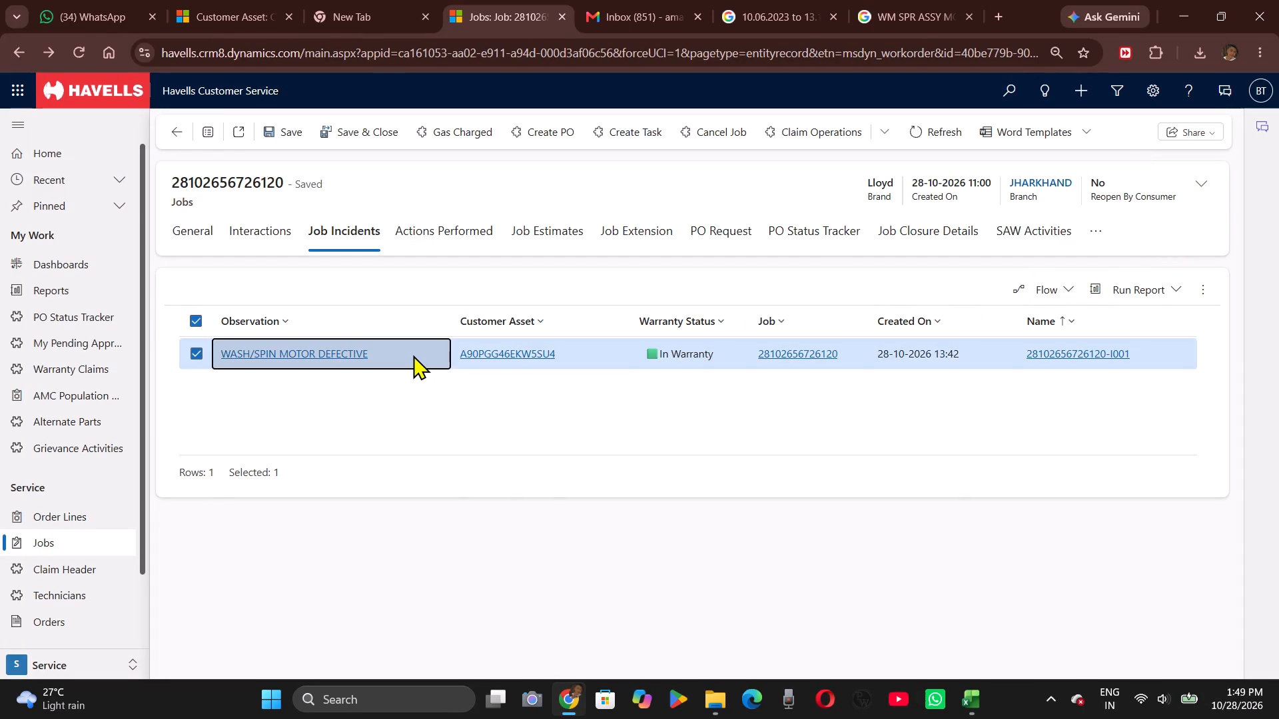
click(276, 302)
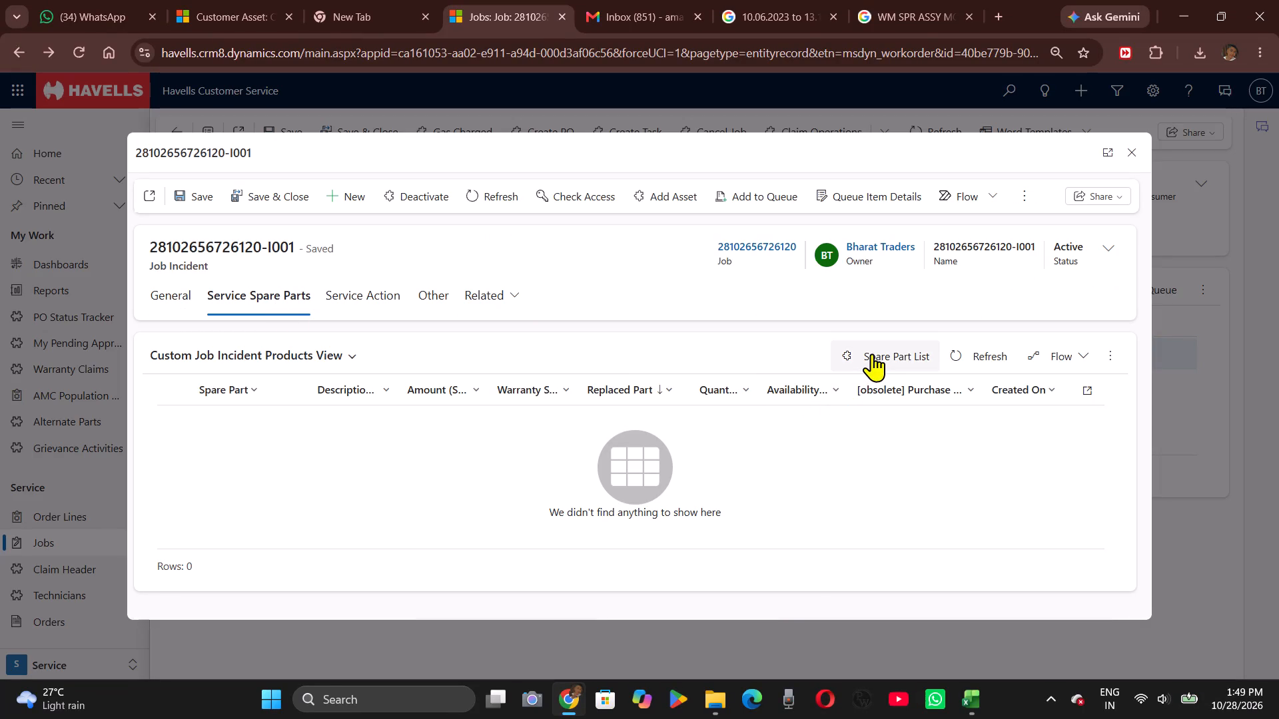
click(872, 354)
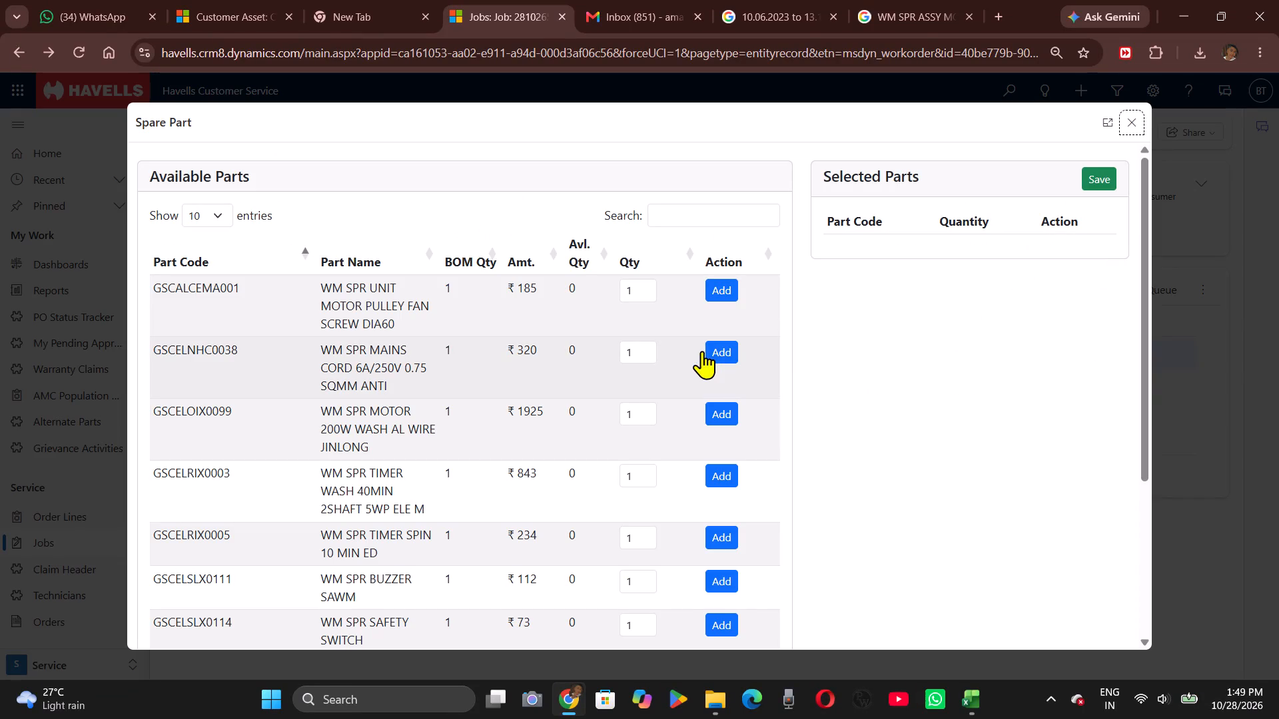
scroll(614, 413, down, 3)
scroll(614, 413, up, 1)
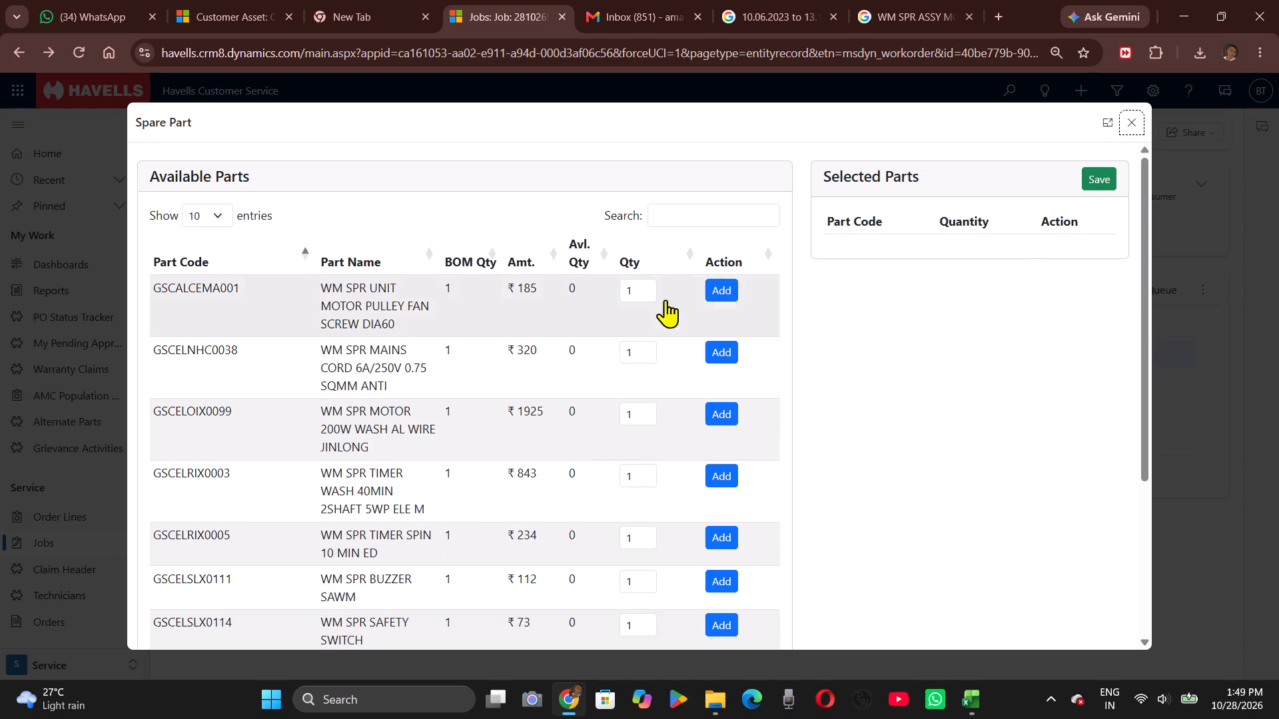
click(709, 216)
text(SPIN MOR)
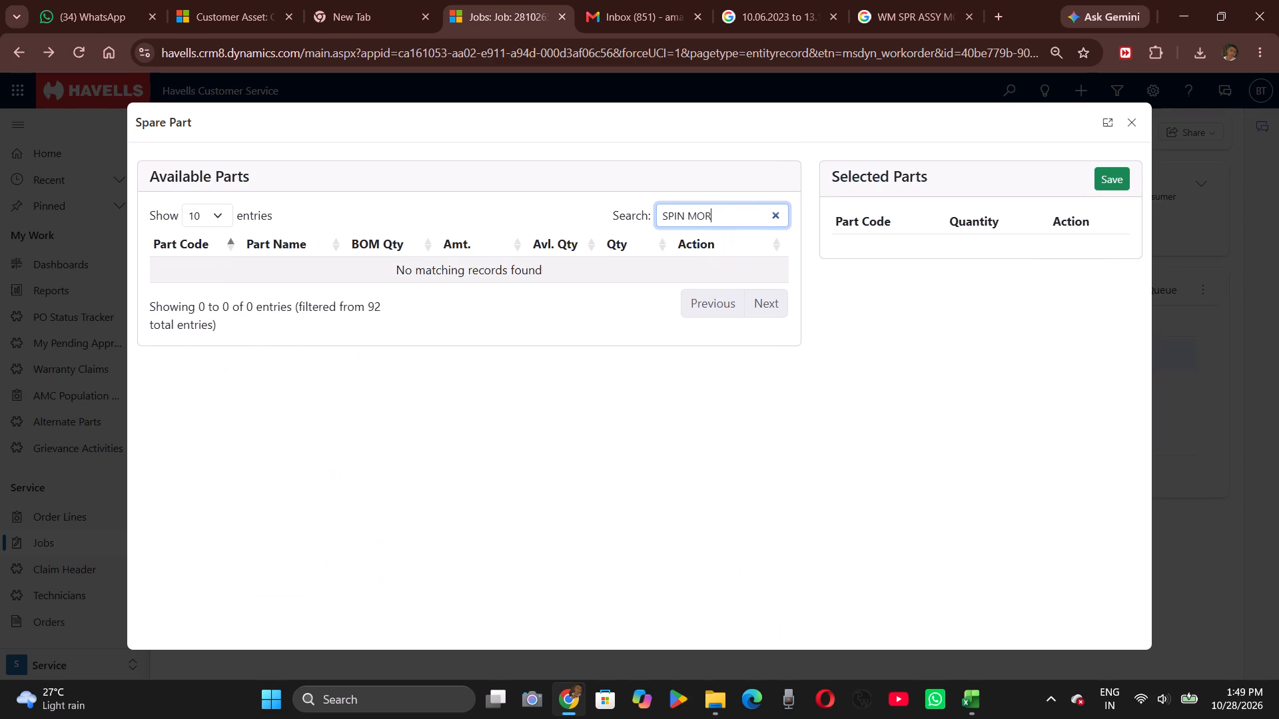
key(BackSpace)
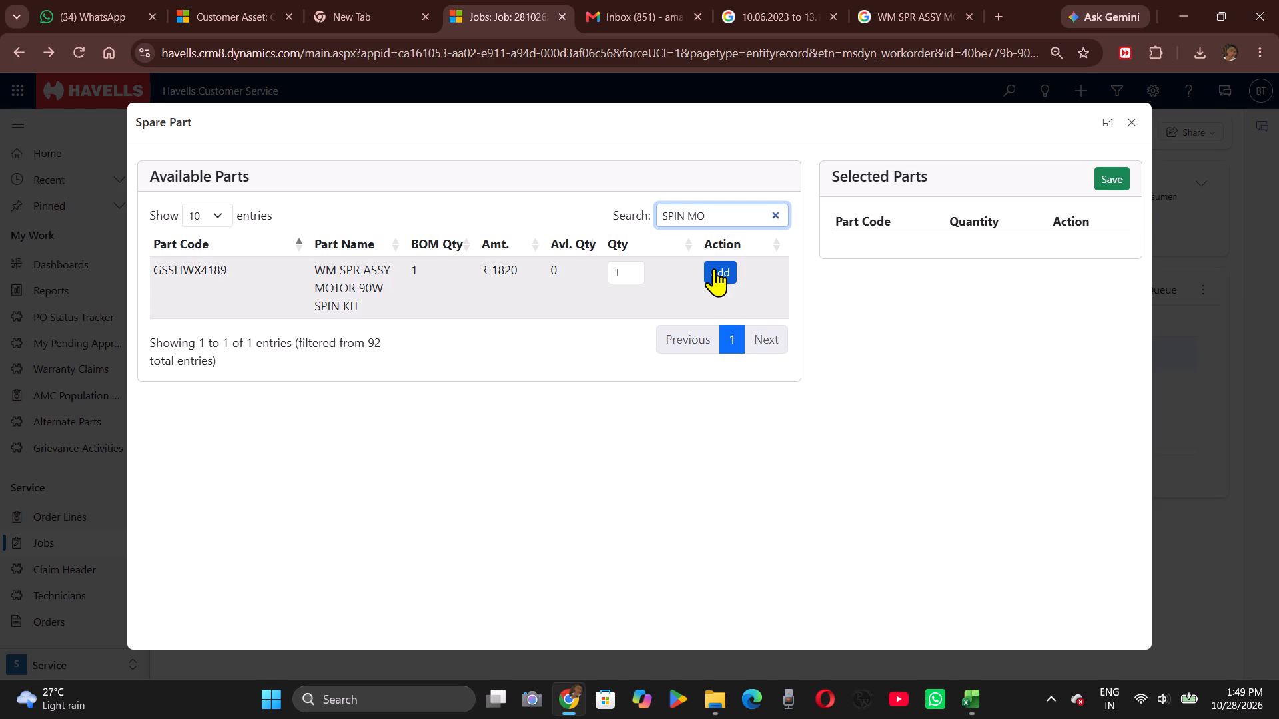
click(714, 268)
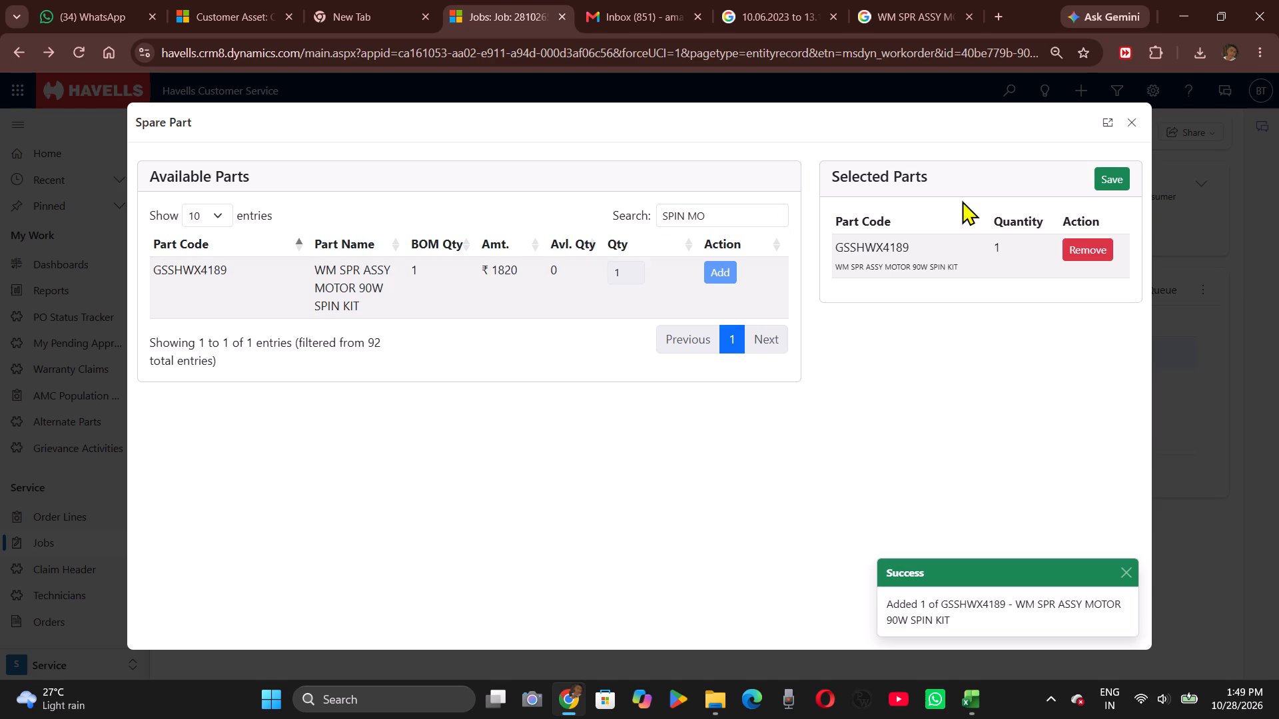
click(1112, 188)
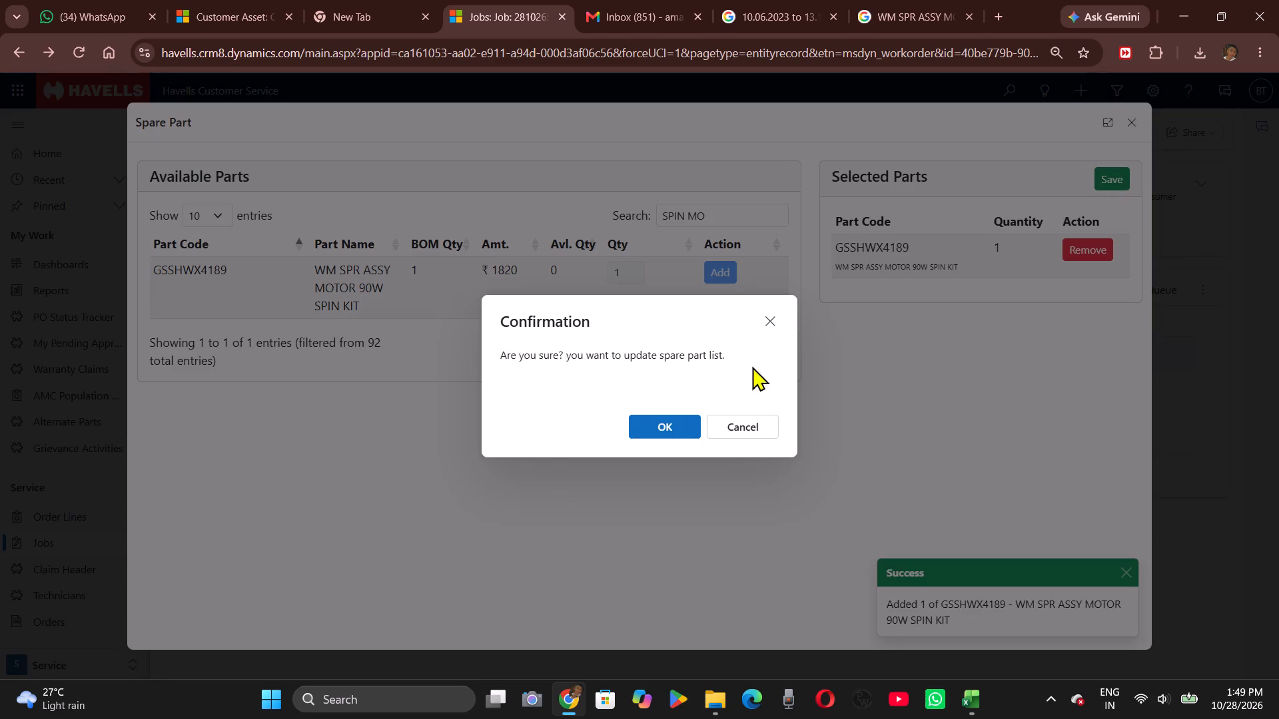
click(669, 418)
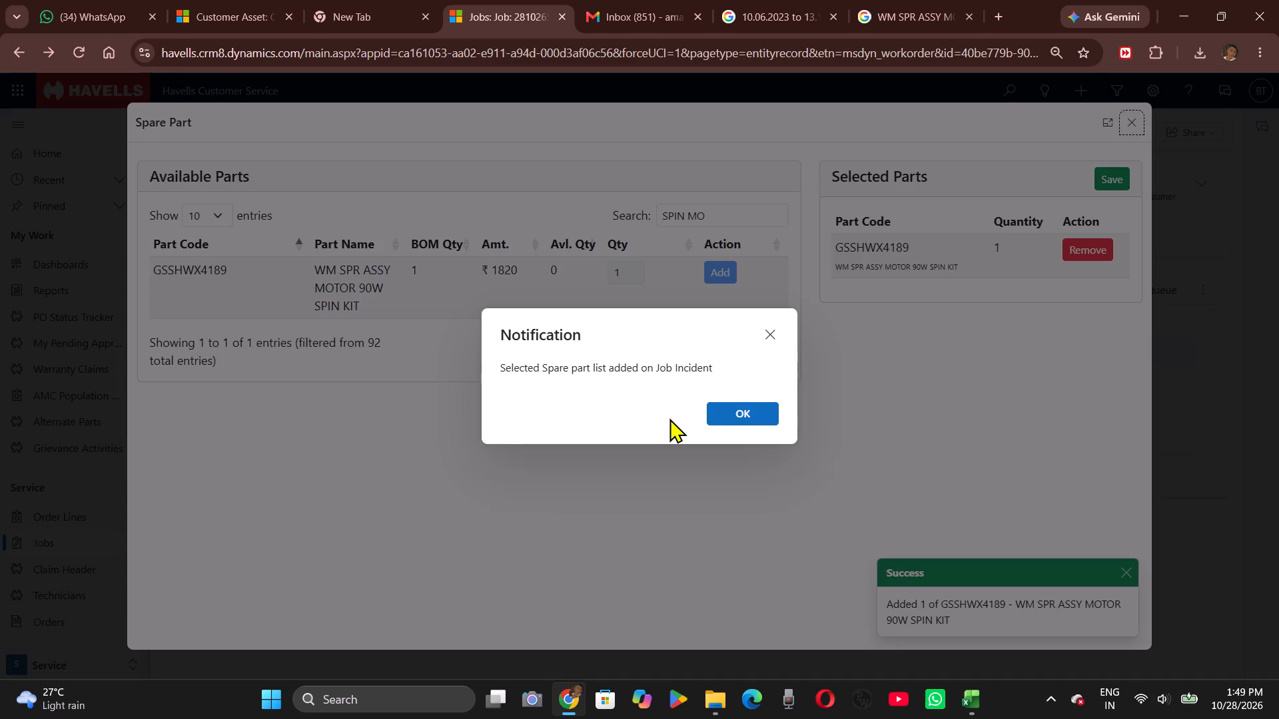
click(722, 412)
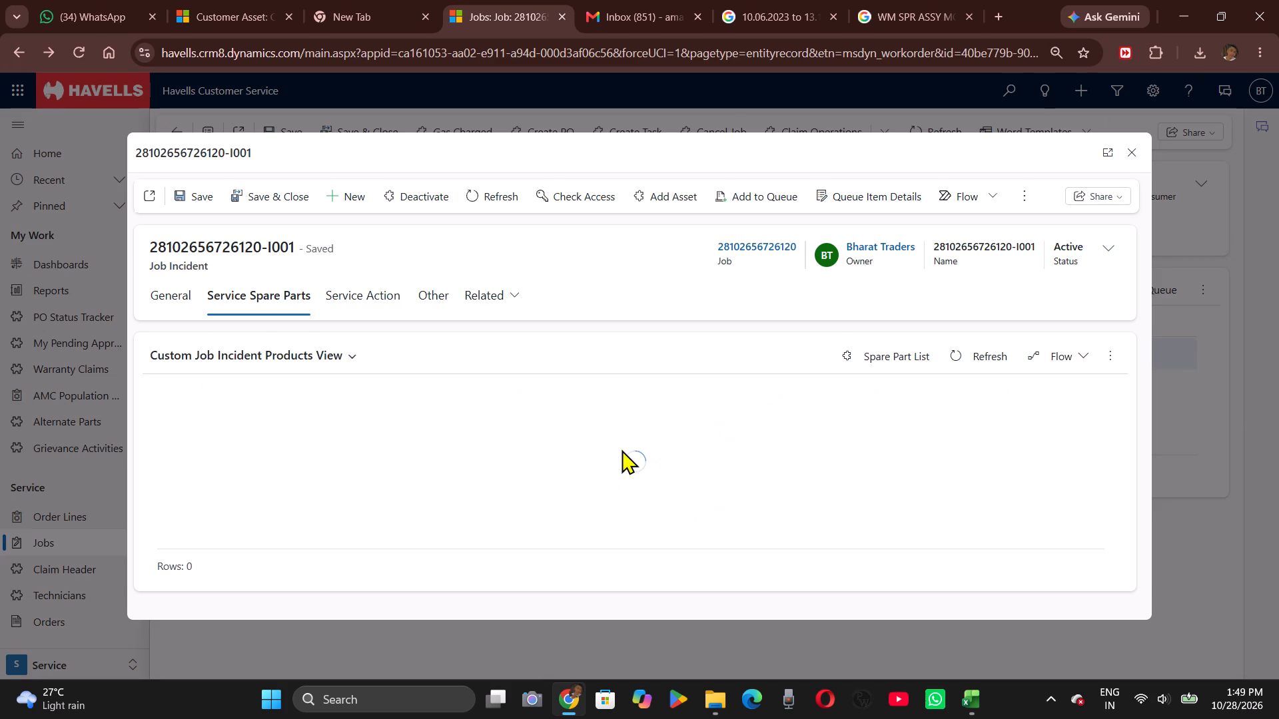
Mark the GSSHWX4189 spare part line as Replace Same Part, save it, and close back to the job's incident list.
triple_click(568, 429)
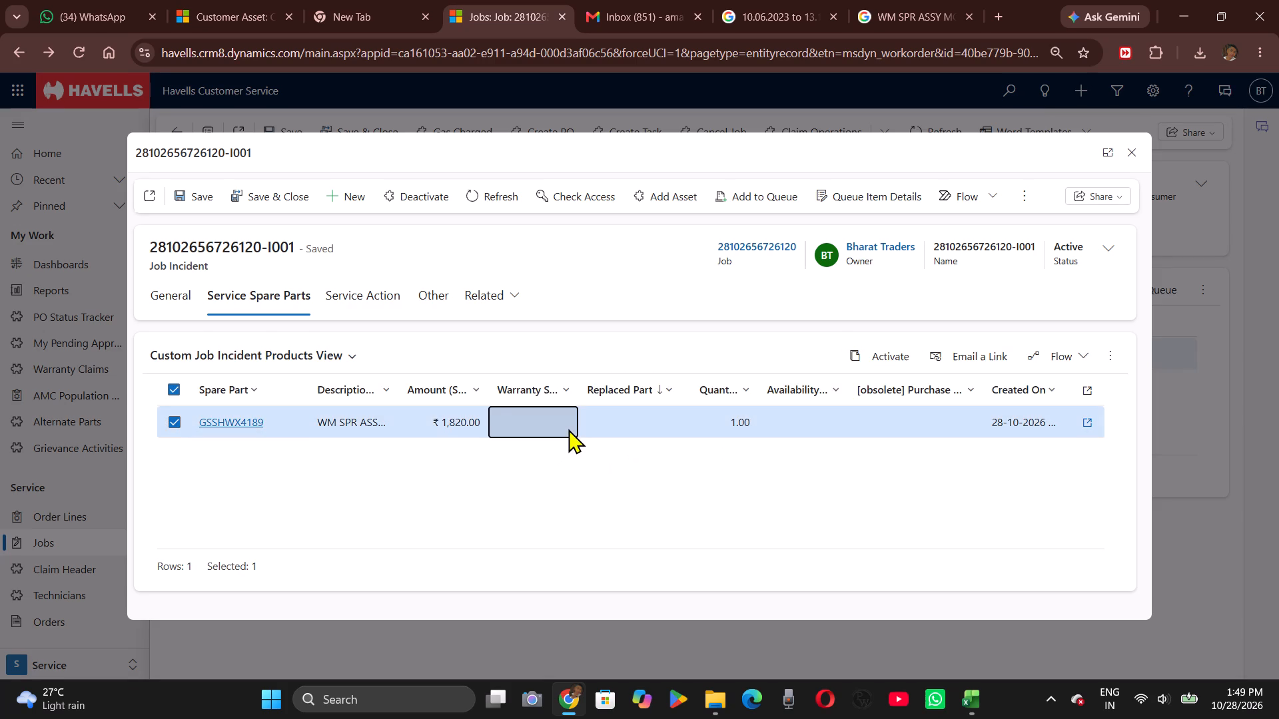
click(502, 479)
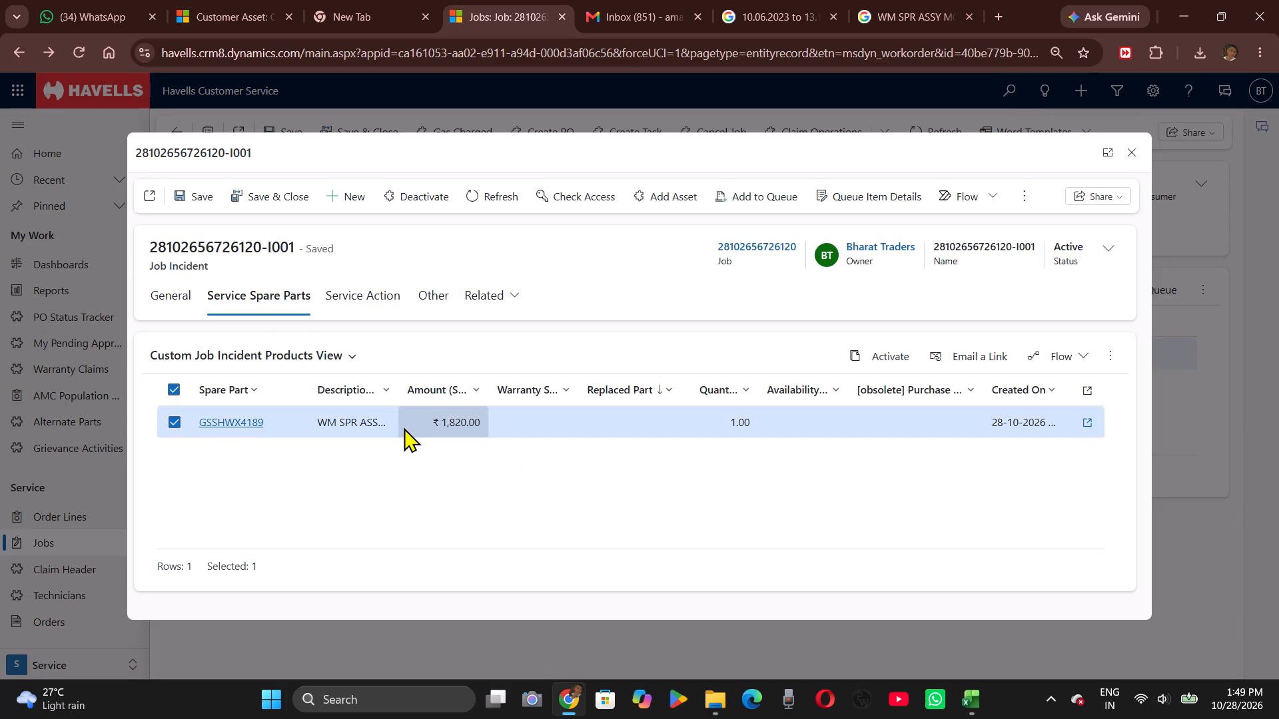
triple_click(404, 427)
double_click(404, 427)
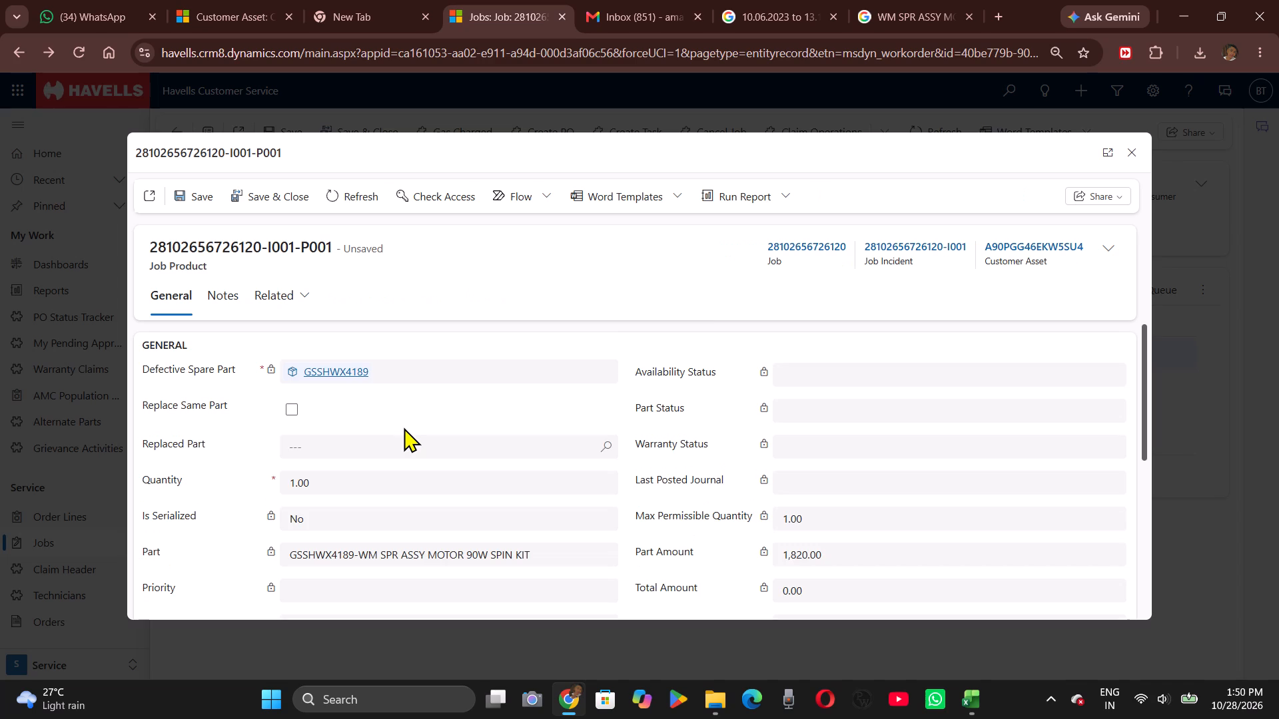
click(288, 410)
click(197, 199)
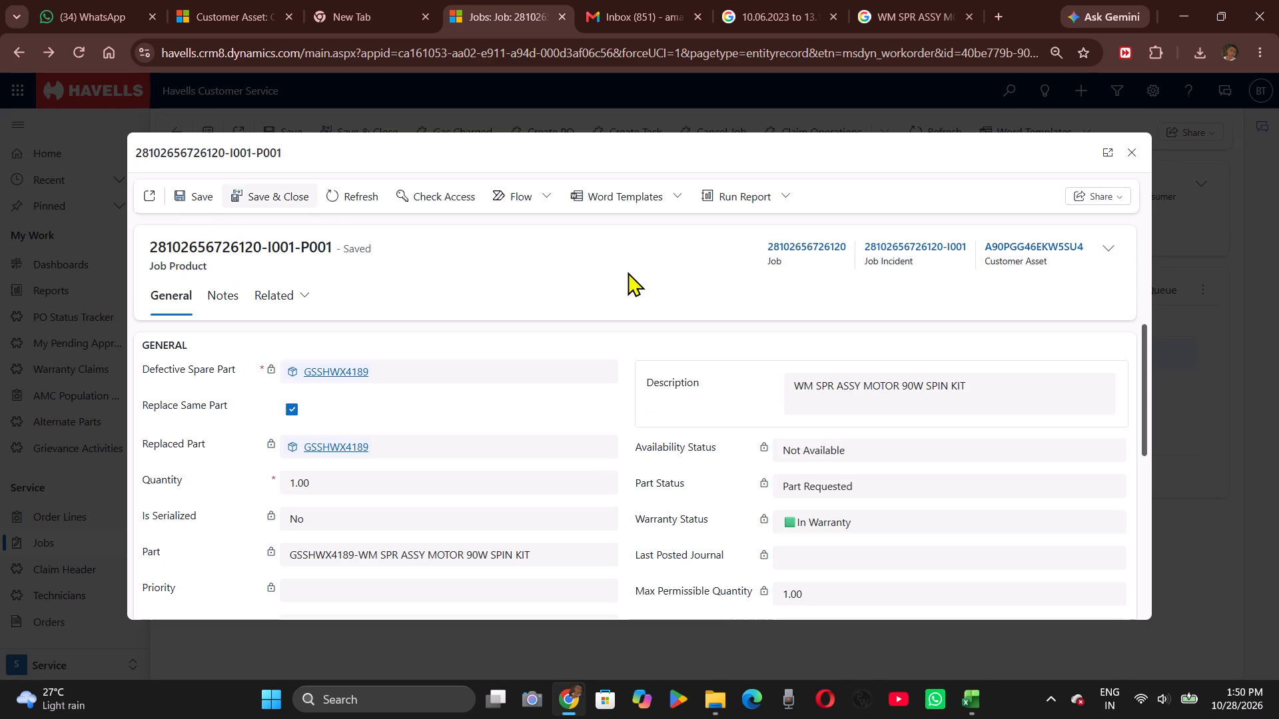
click(1131, 161)
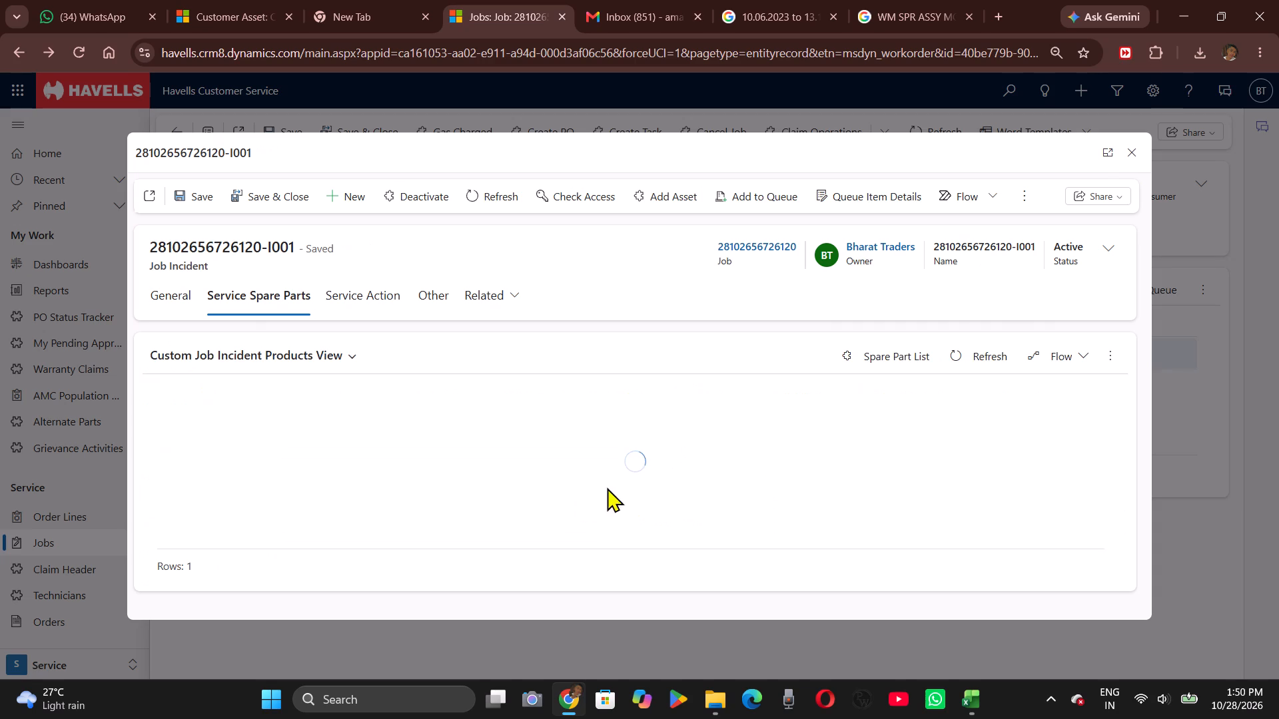
click(565, 497)
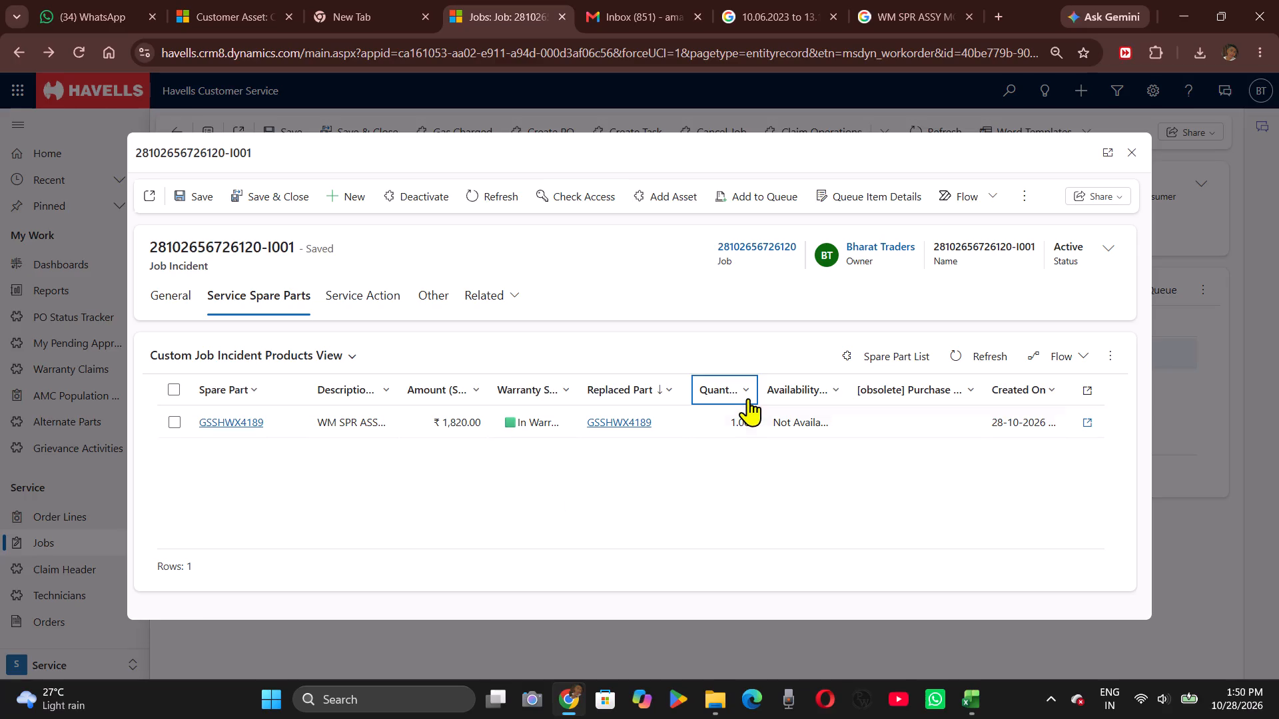
click(1136, 160)
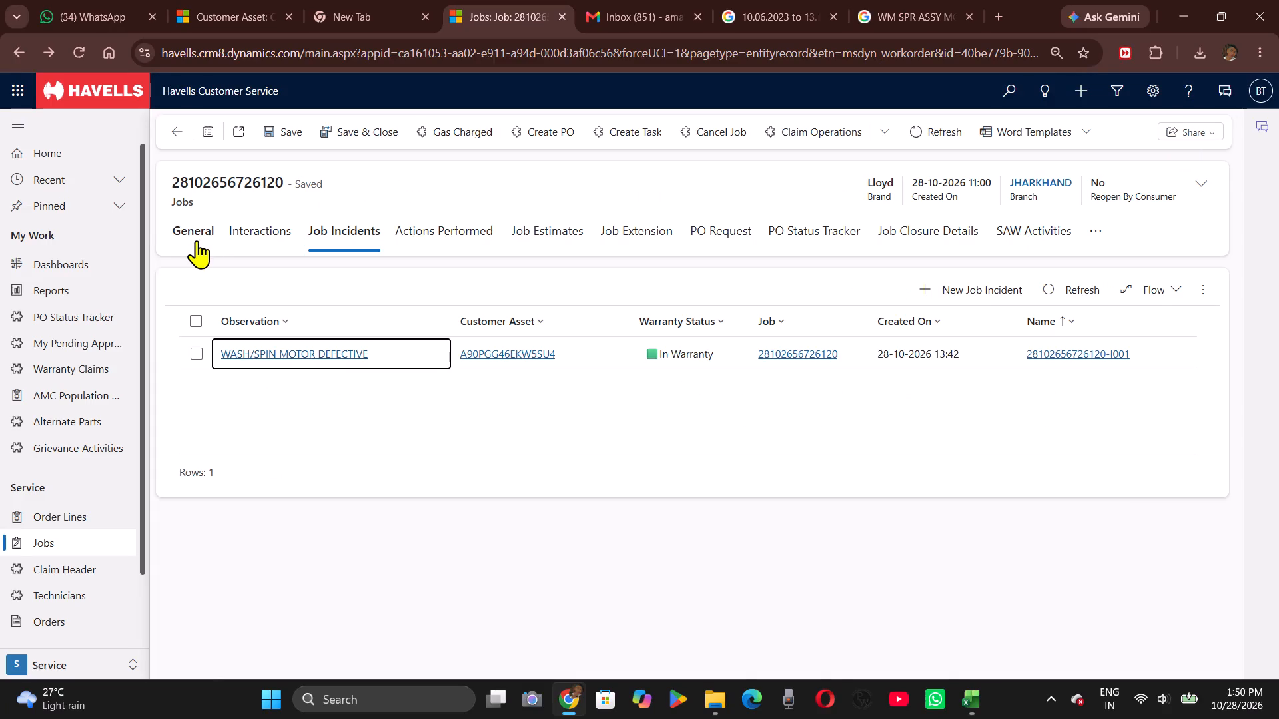
Check the job's general details, including the complaint description, and return to its incident list.
click(197, 240)
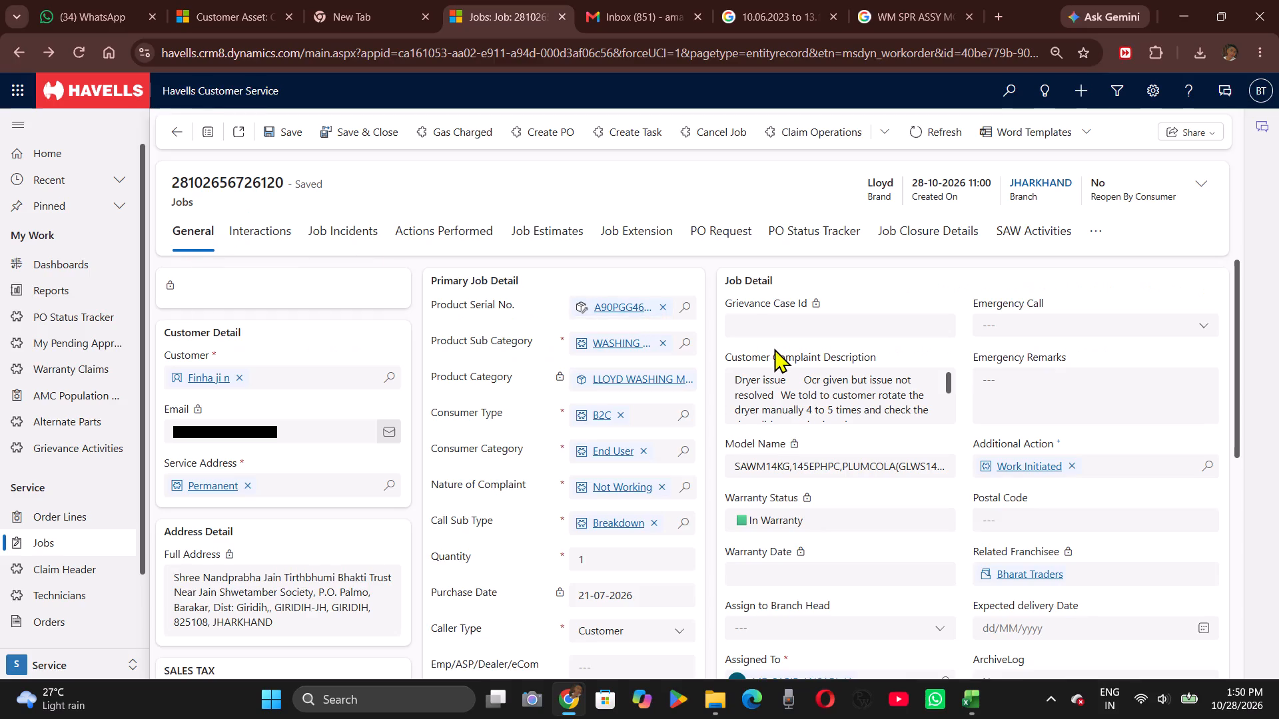
scroll(774, 348, up, 1)
click(369, 228)
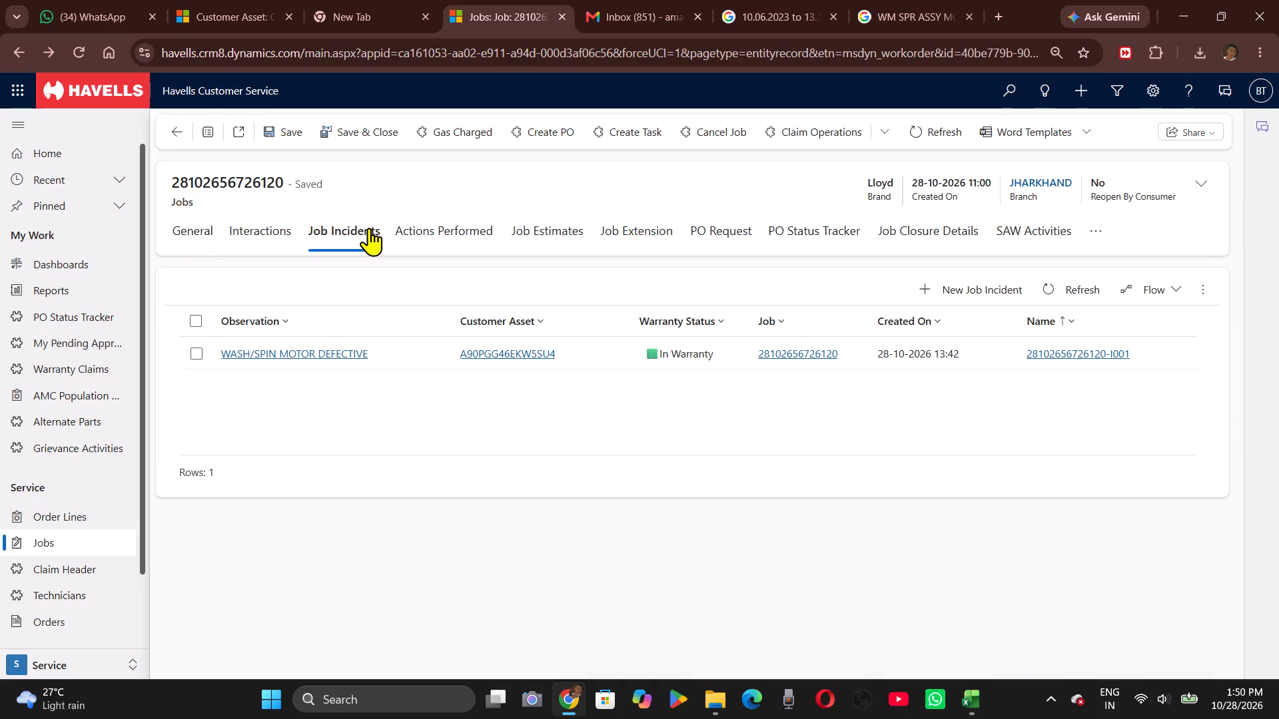
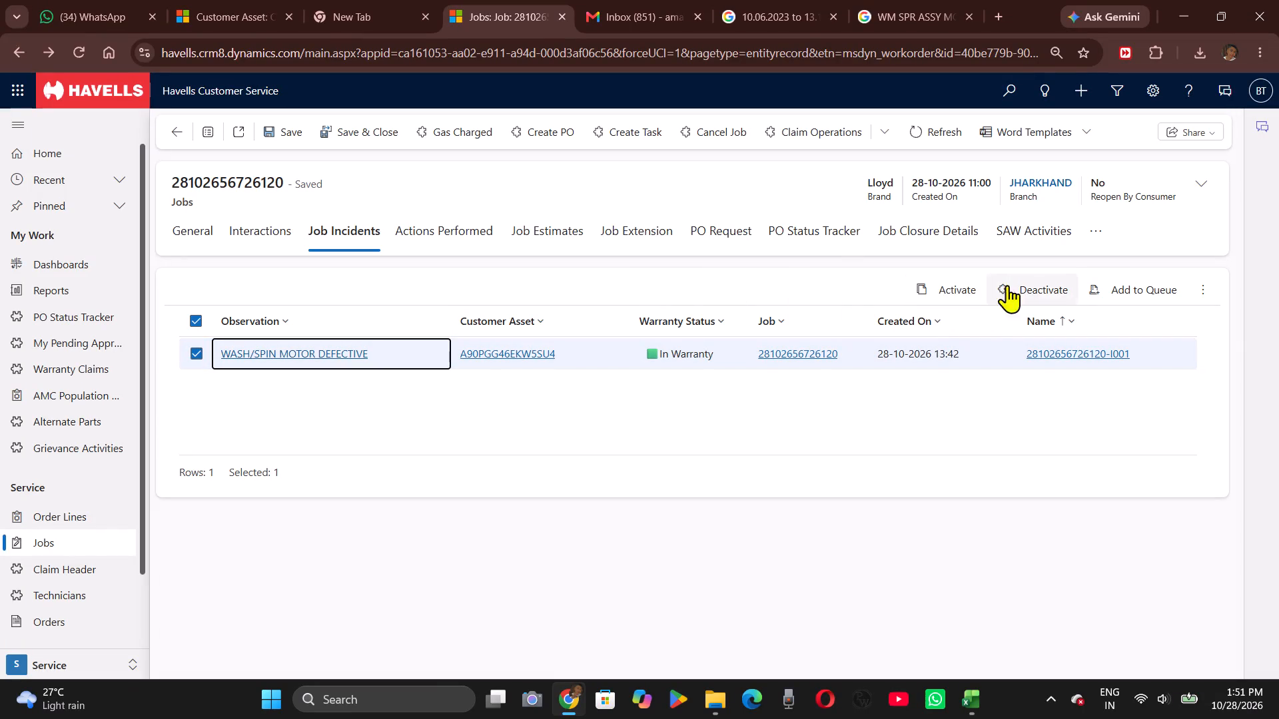
click(1053, 285)
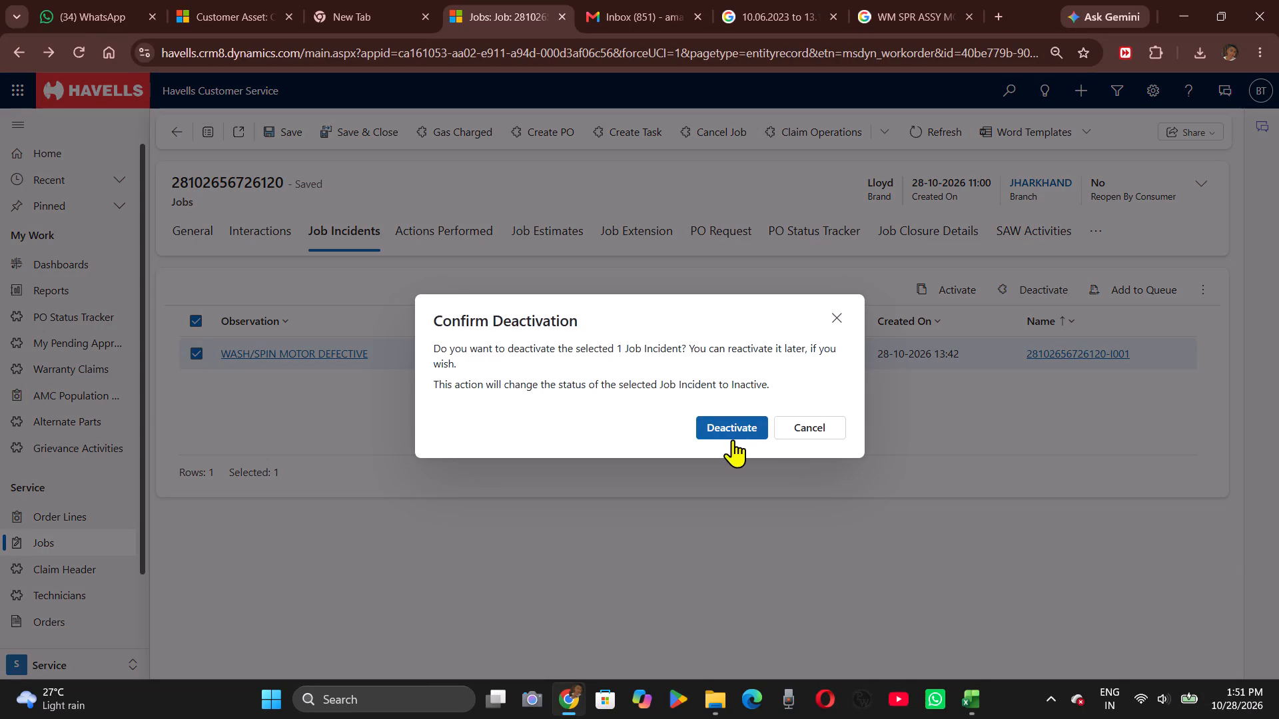
click(723, 425)
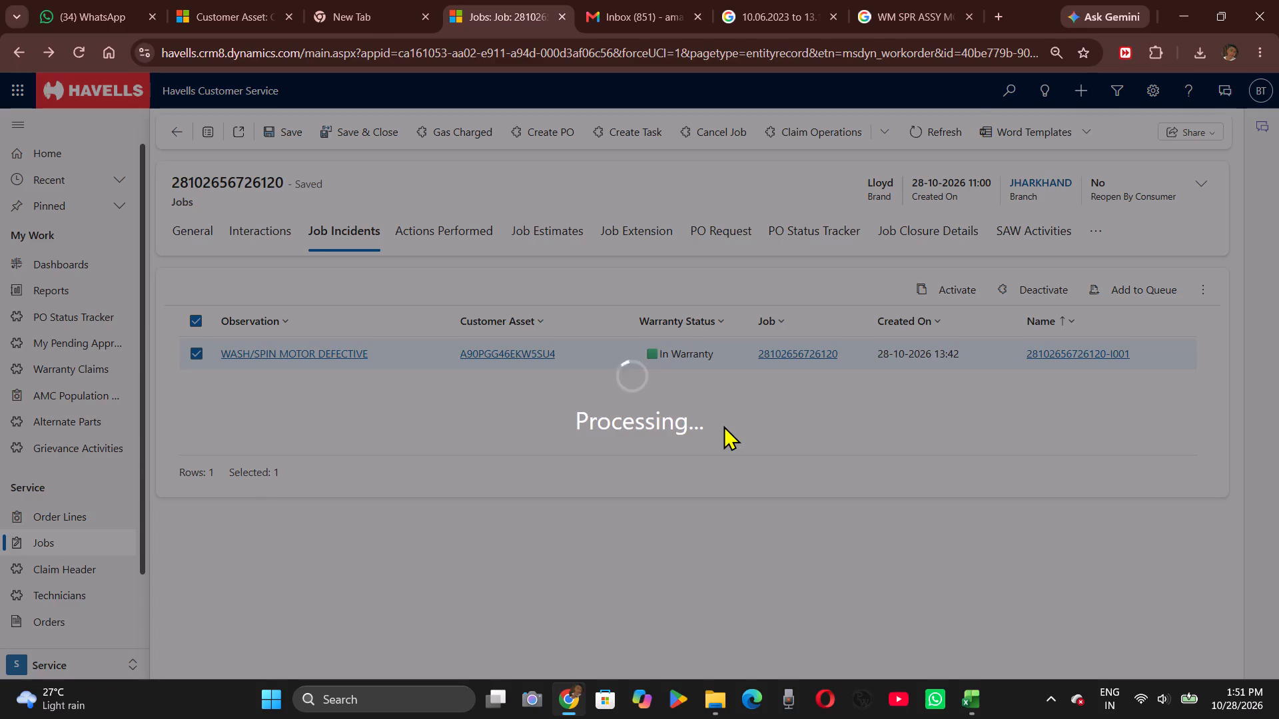
Review the job's general details and open its job closure details.
click(206, 224)
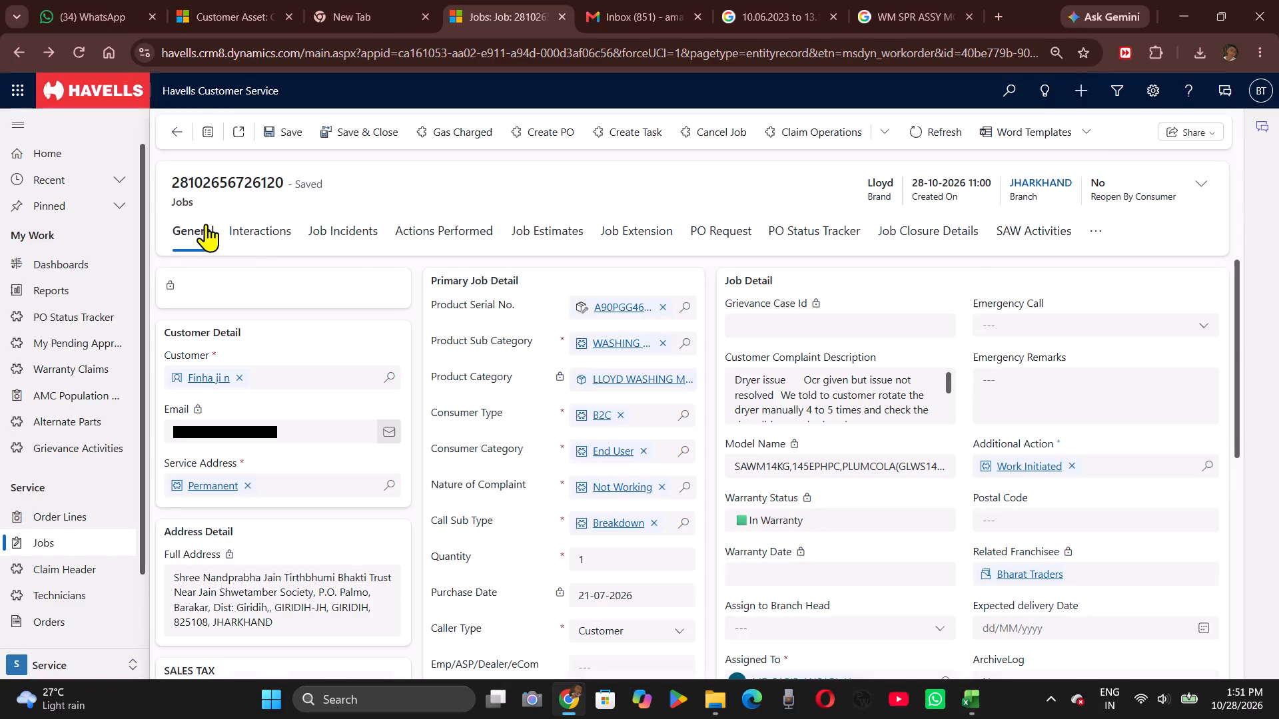
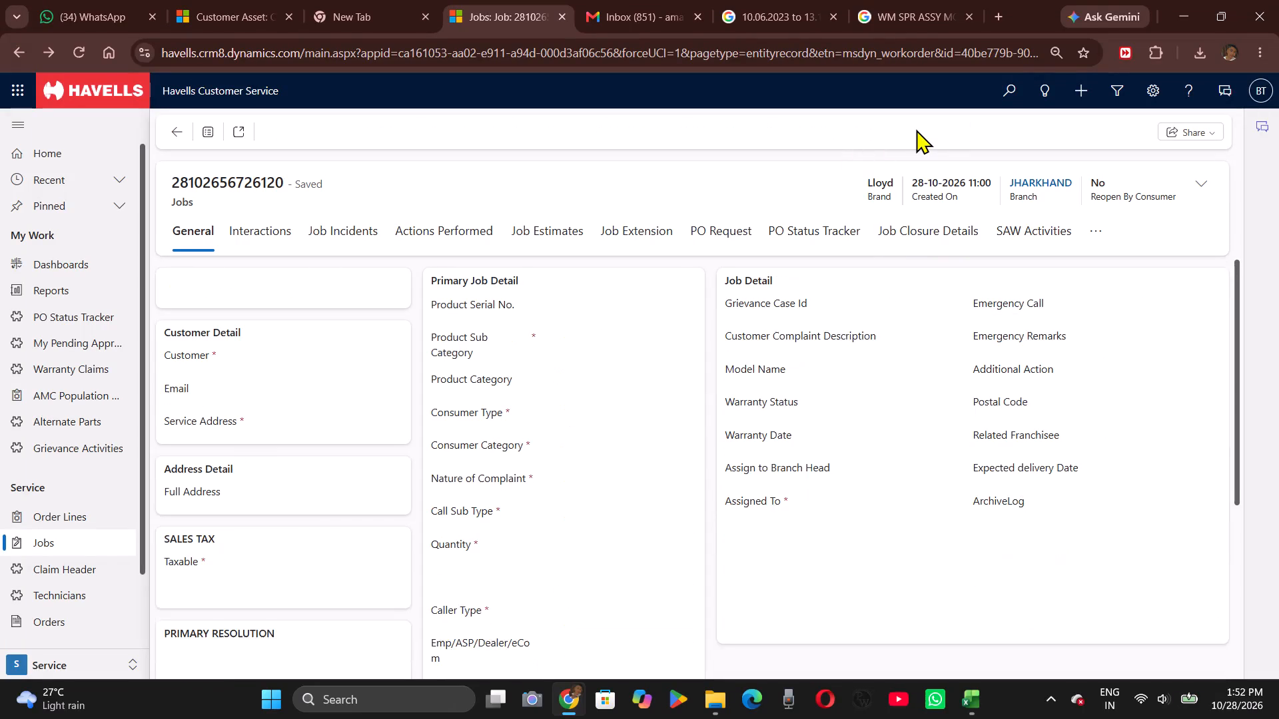
click(916, 129)
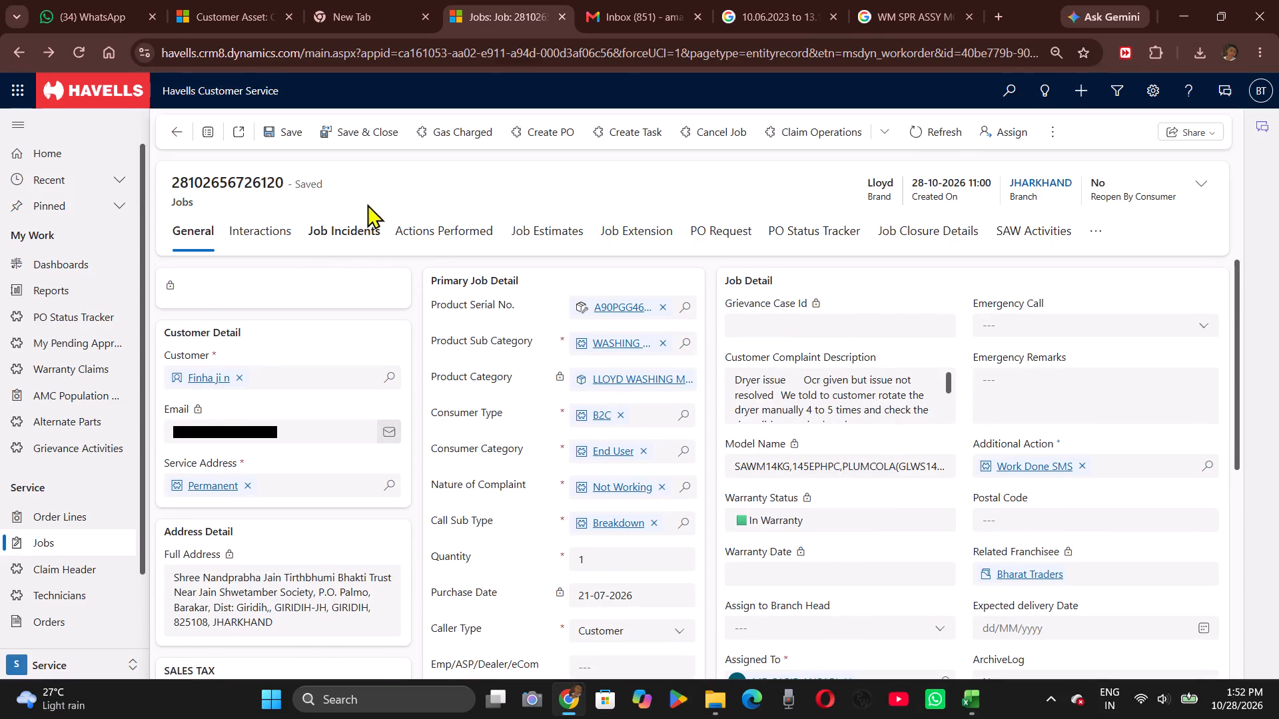
Add and save a new job incident with observation WASH/SPIN MOTOR DEFECTIVE and cause BURNT.
click(359, 226)
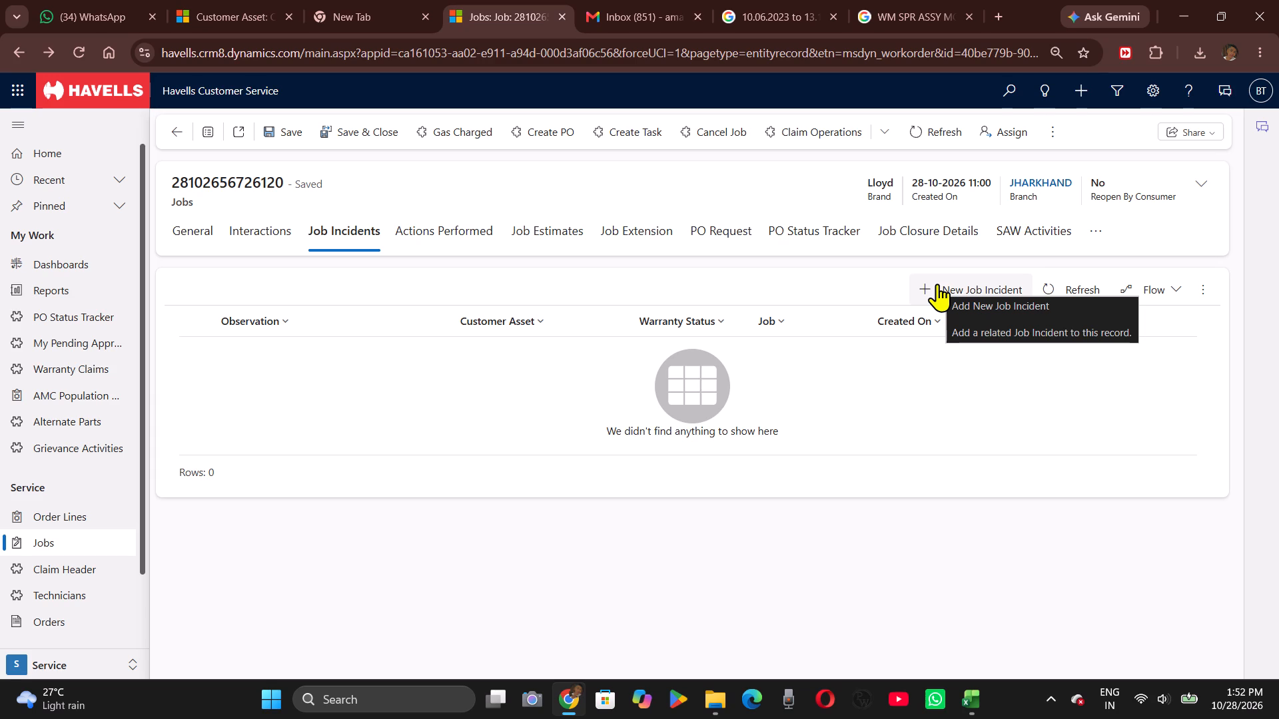
click(937, 284)
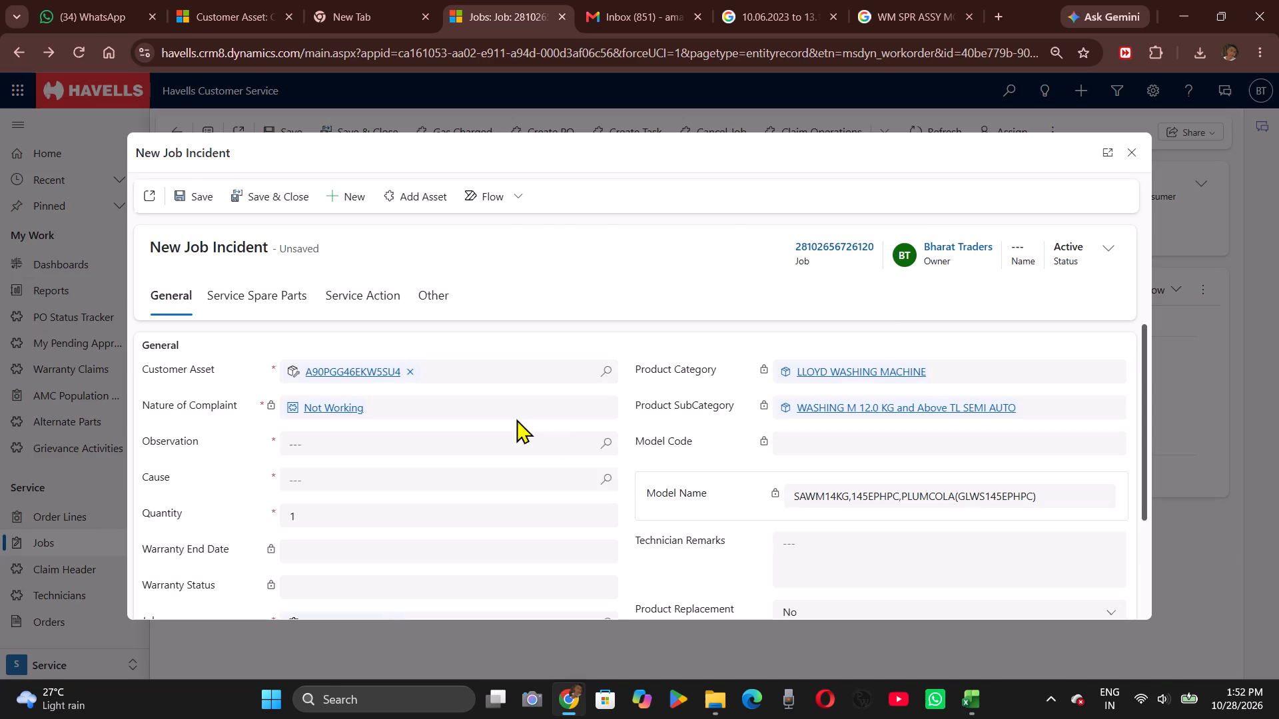
click(609, 451)
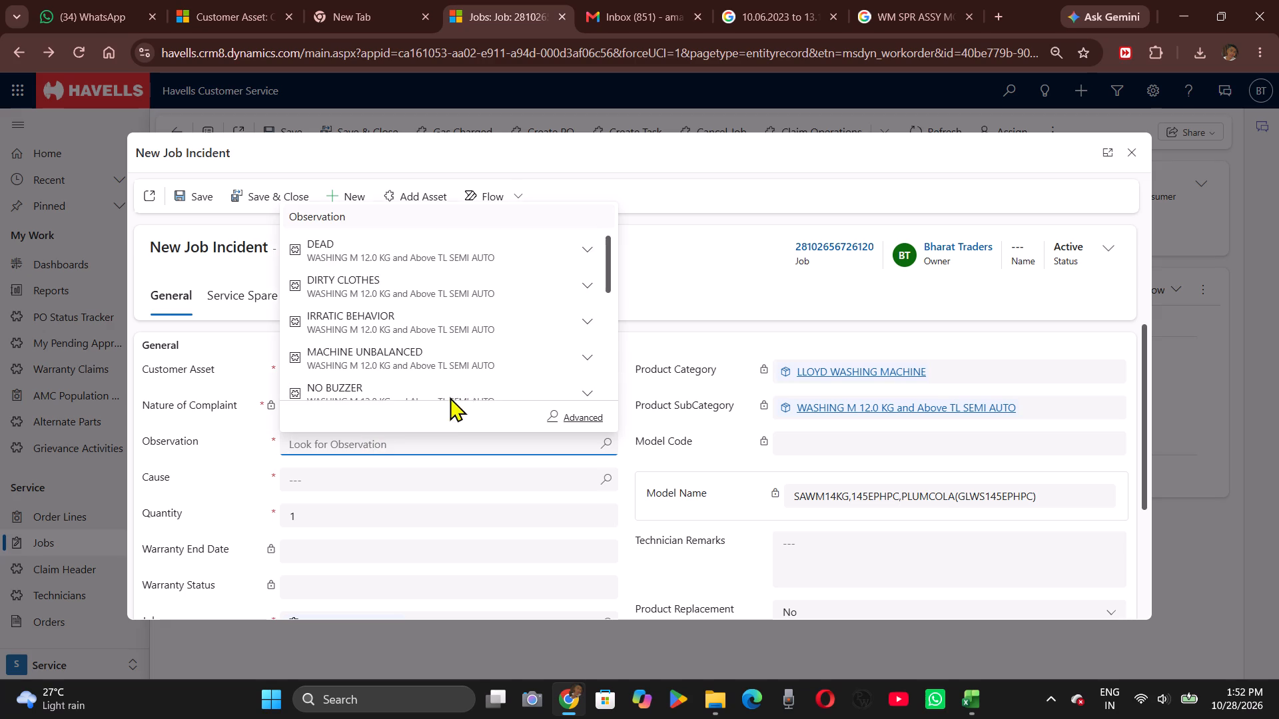
scroll(364, 345, down, 3)
click(432, 385)
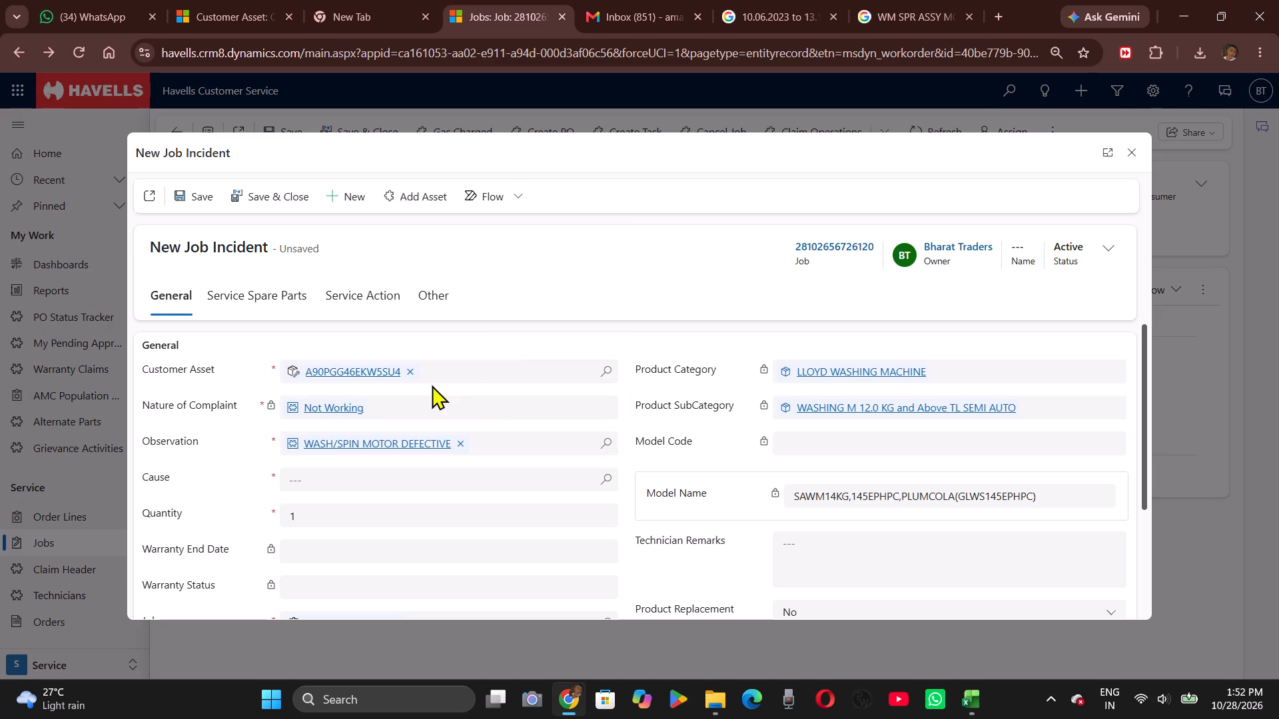
click(607, 481)
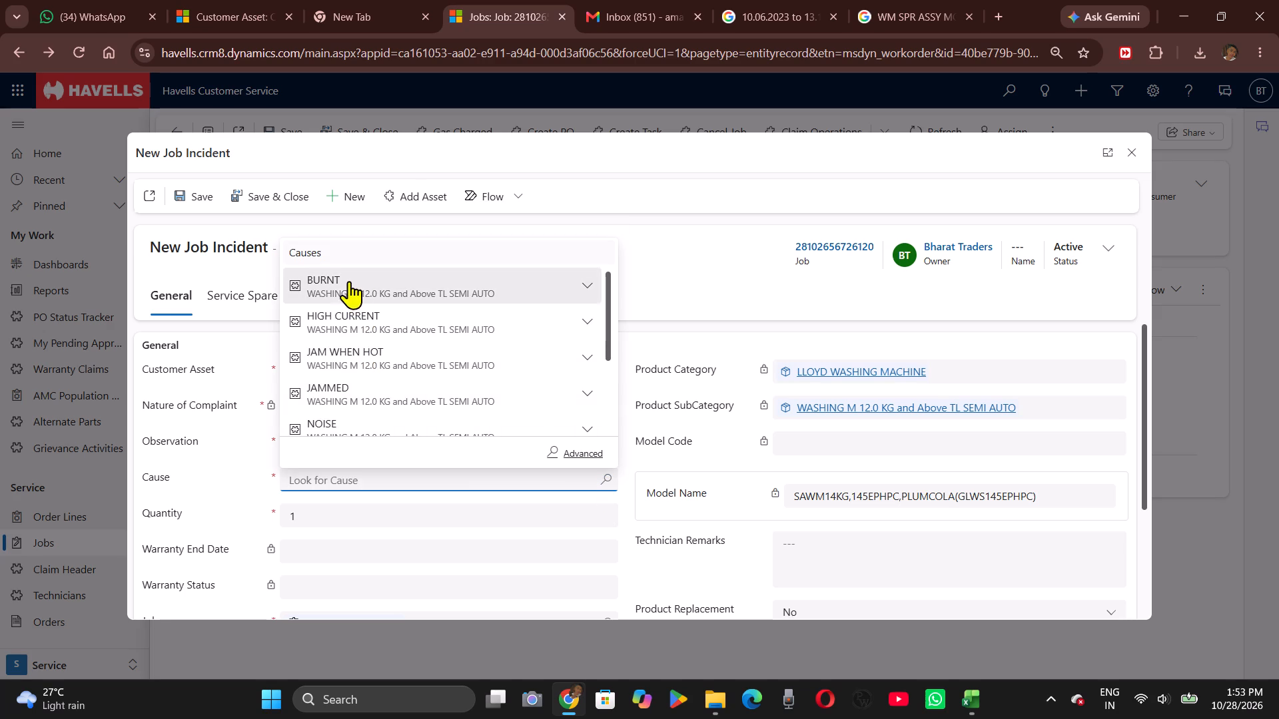
click(347, 275)
click(191, 197)
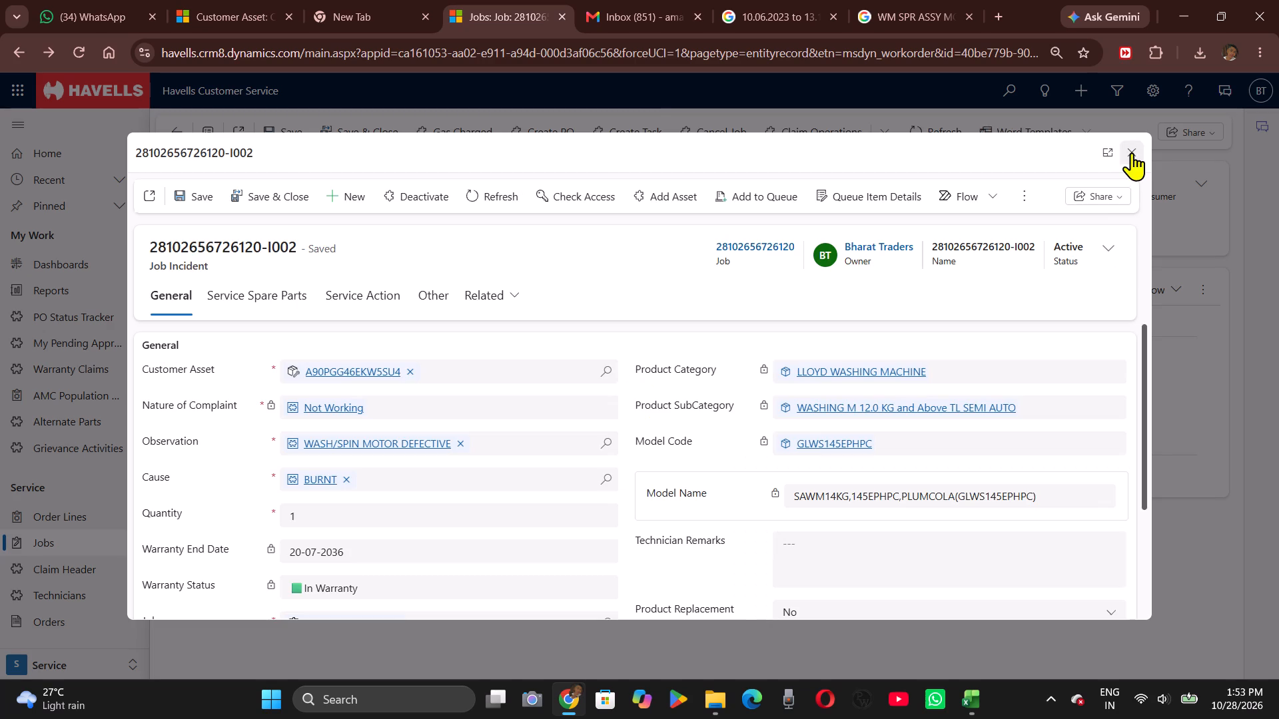
click(1130, 152)
Return to the job's general details and refresh the record.
click(191, 237)
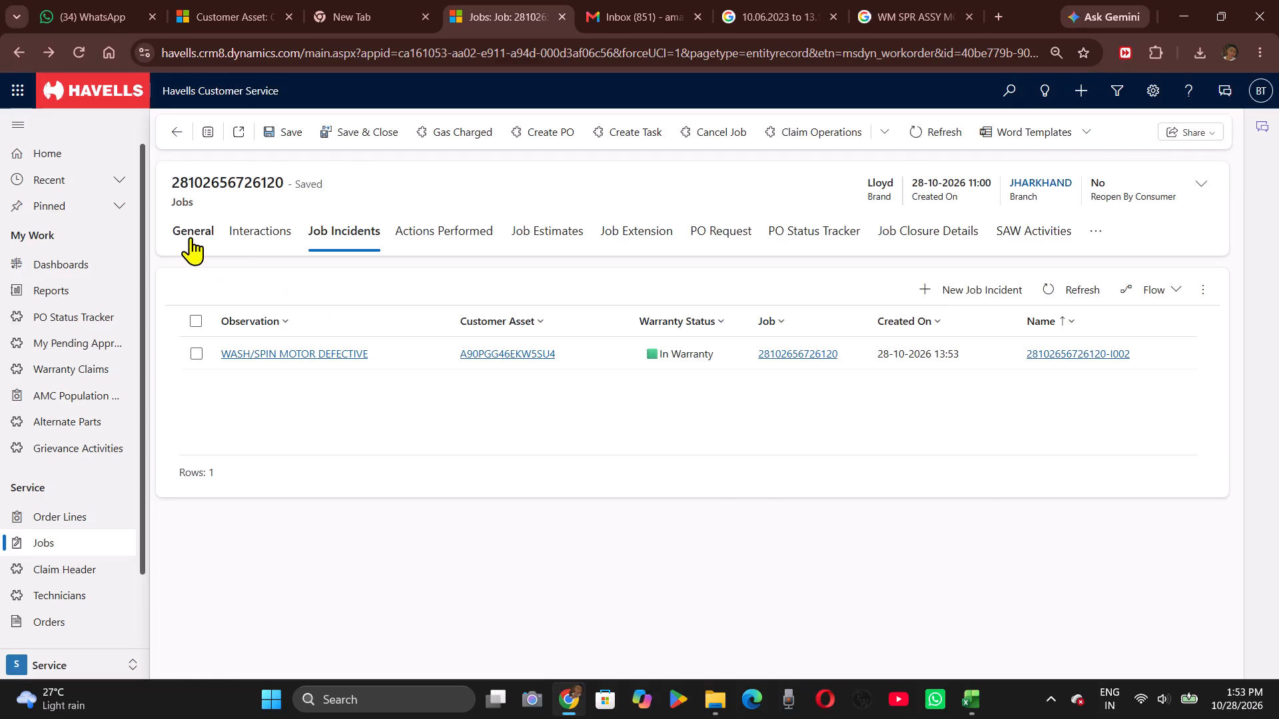
scroll(724, 407, up, 1)
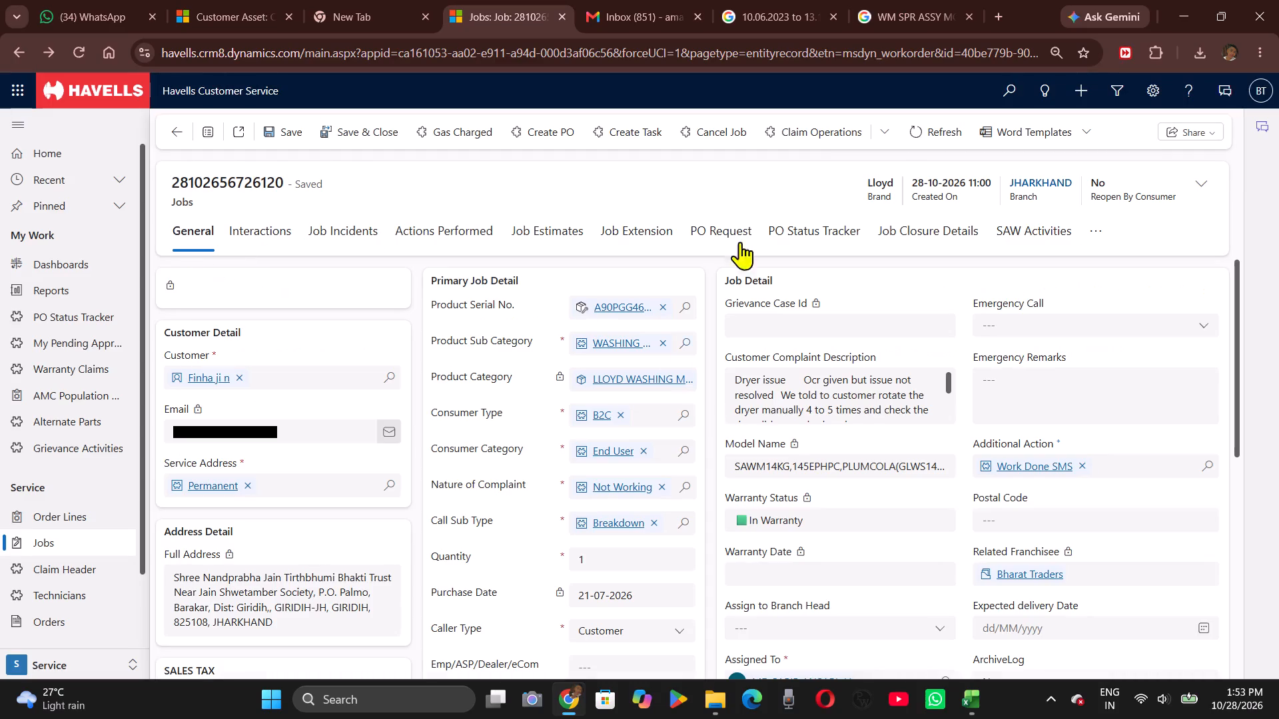
click(921, 138)
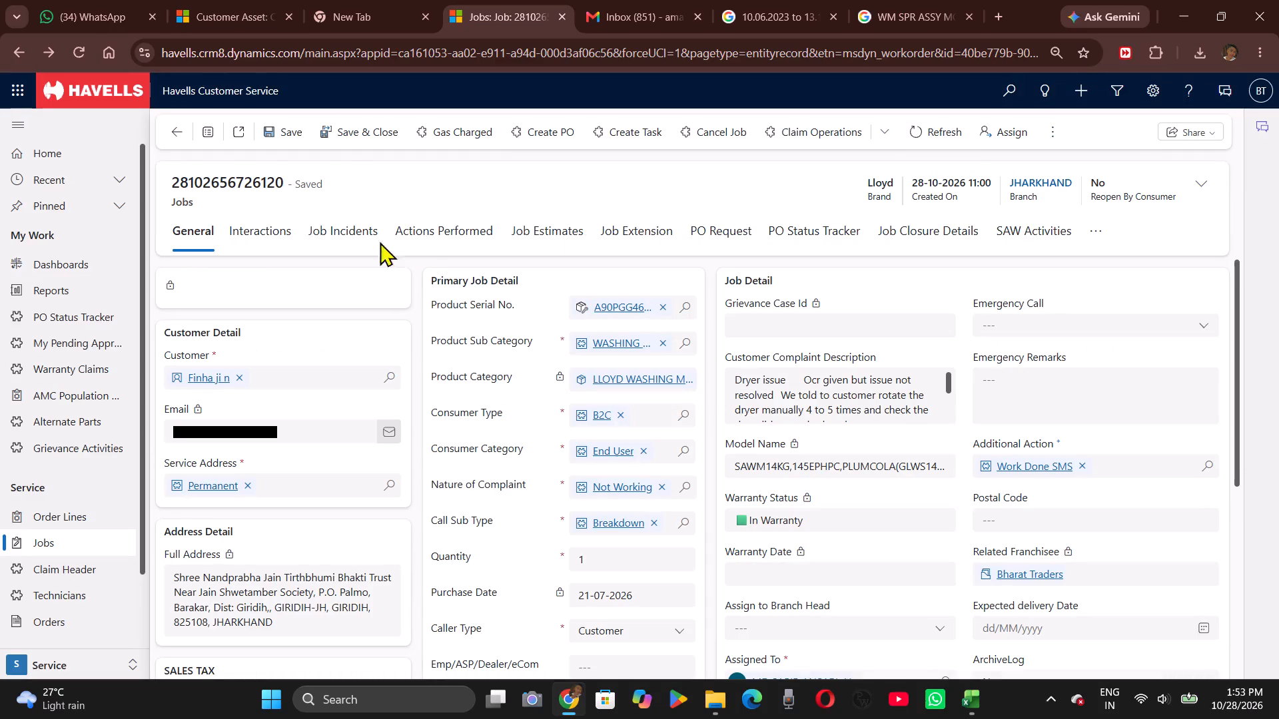
Add one GSCELSLX0111 WM SPR BUZZER SAWM to the new incident's spare parts and save the part list.
click(344, 235)
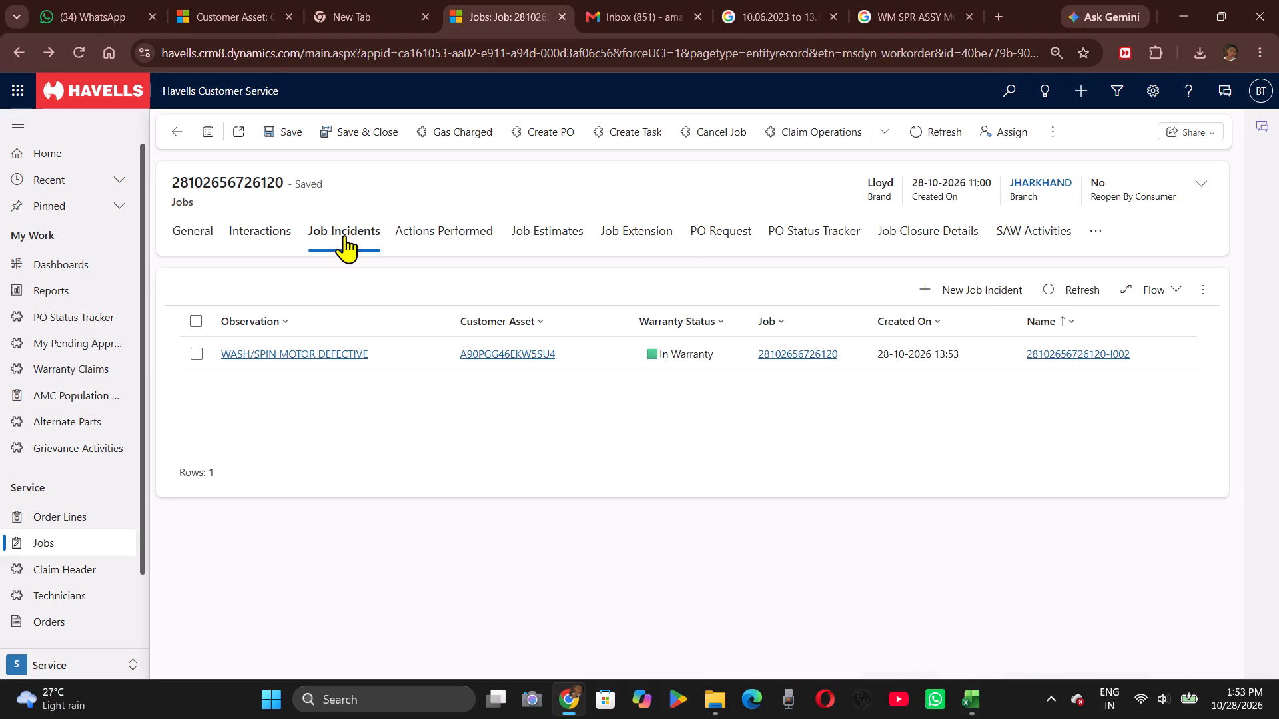
triple_click(421, 356)
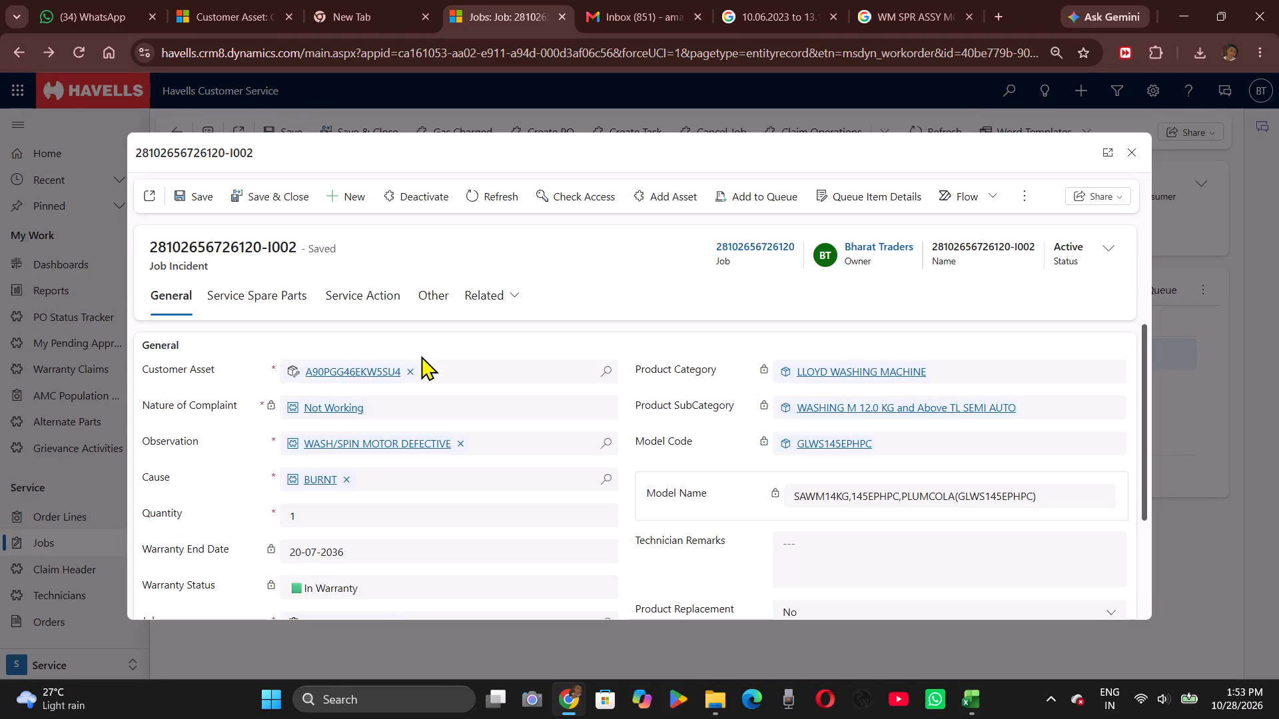
click(278, 303)
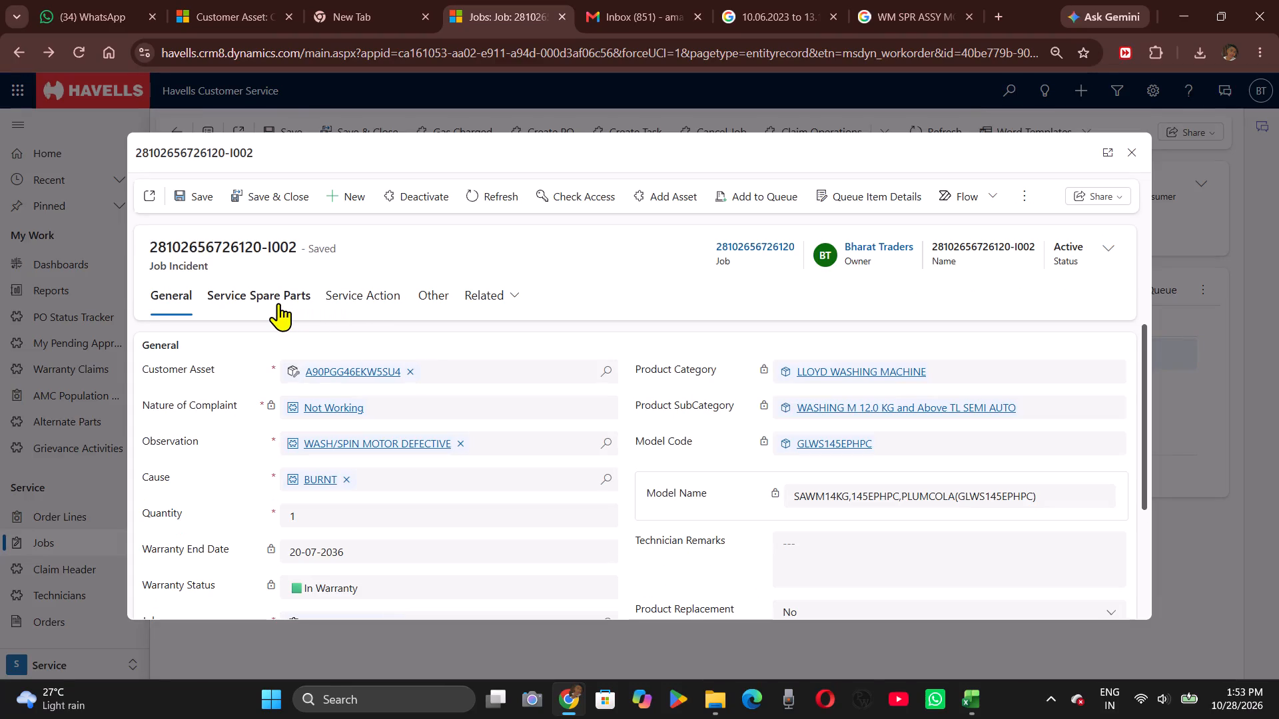
click(863, 350)
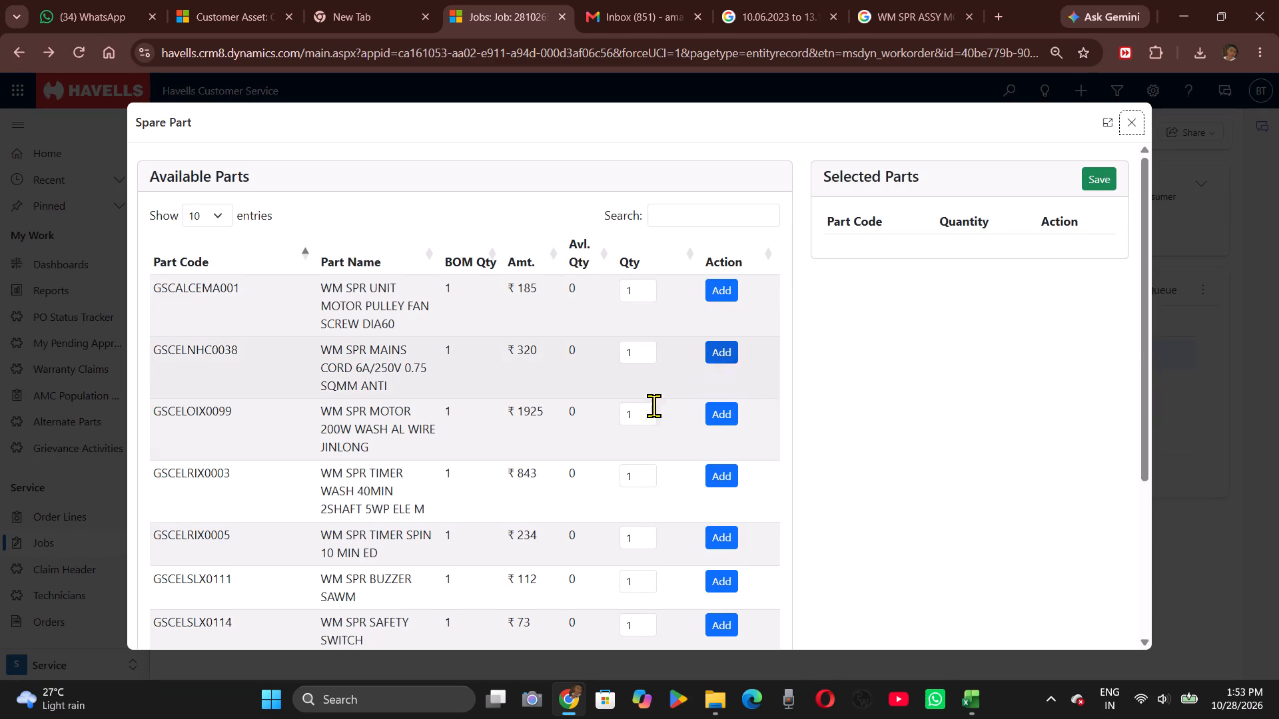
scroll(653, 405, down, 1)
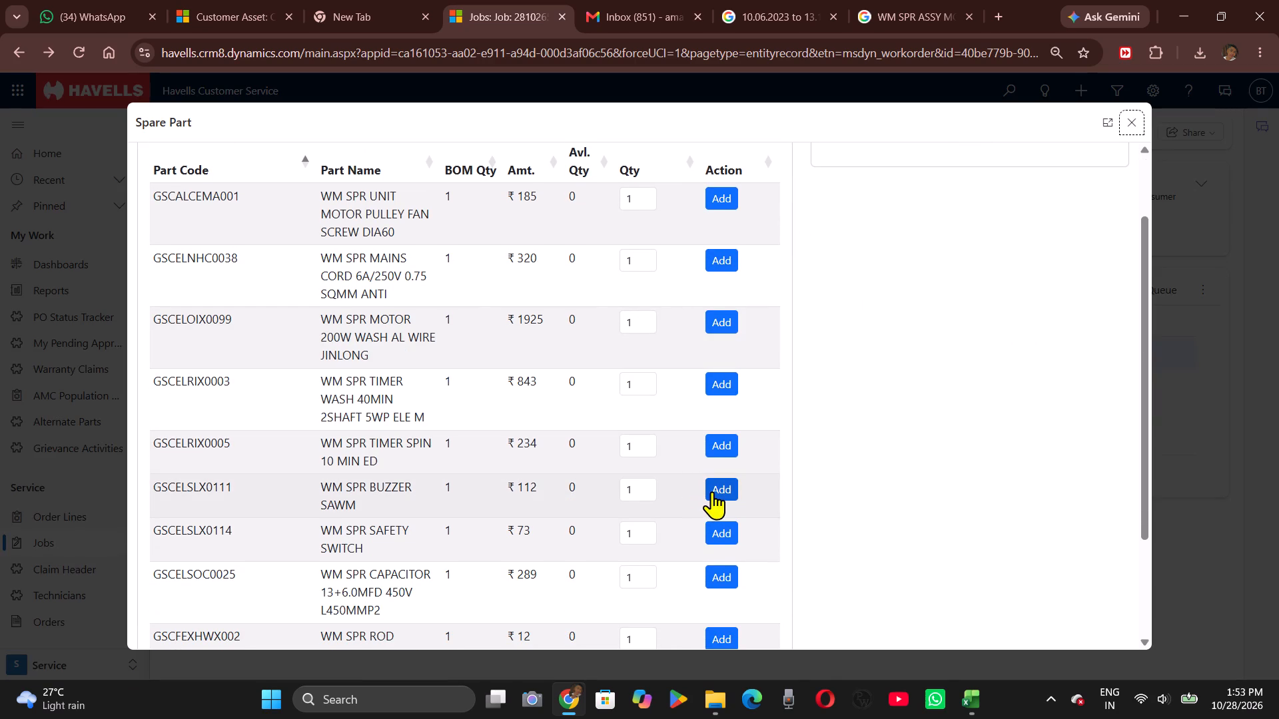
click(712, 491)
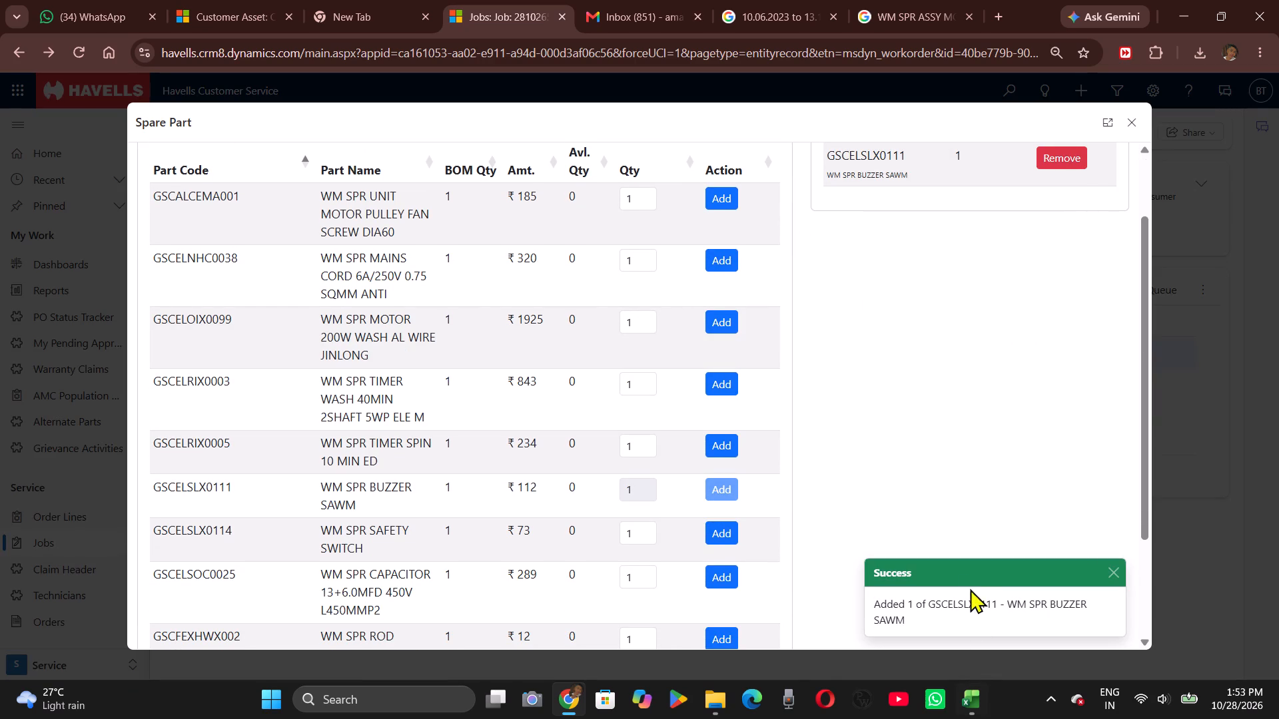
drag(959, 394, 842, 429)
scroll(842, 429, up, 1)
click(1098, 168)
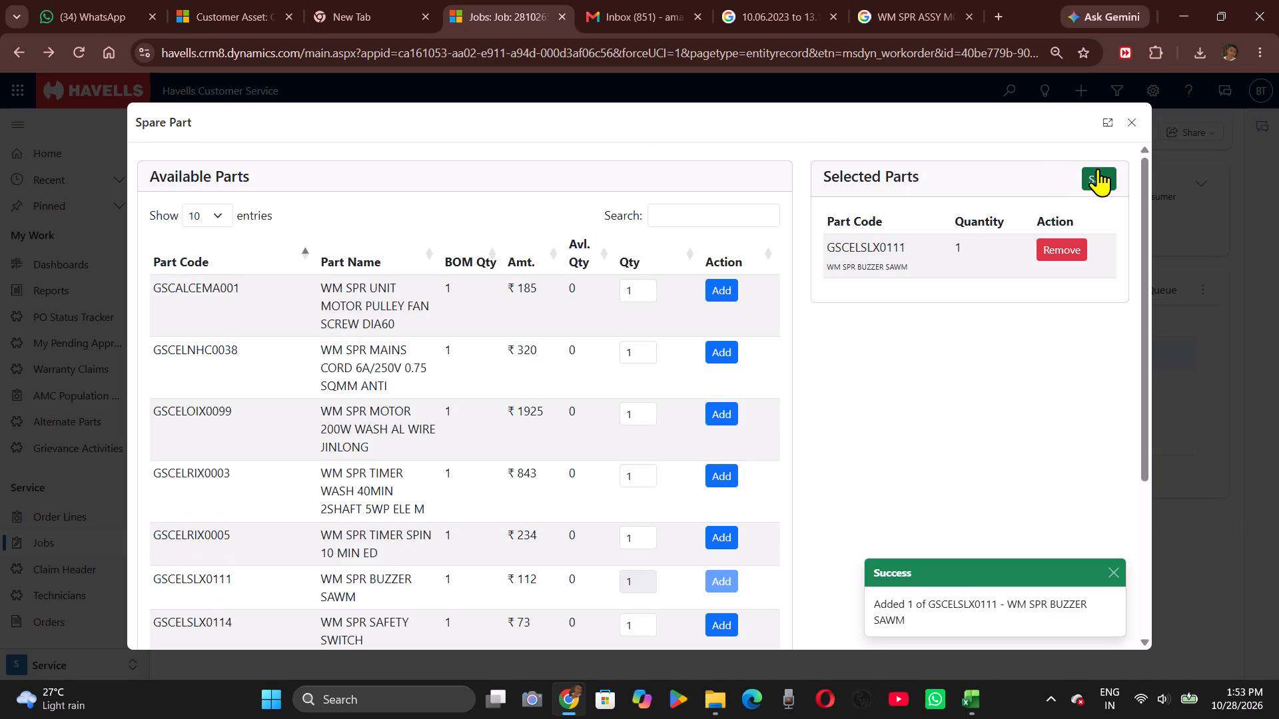
click(662, 425)
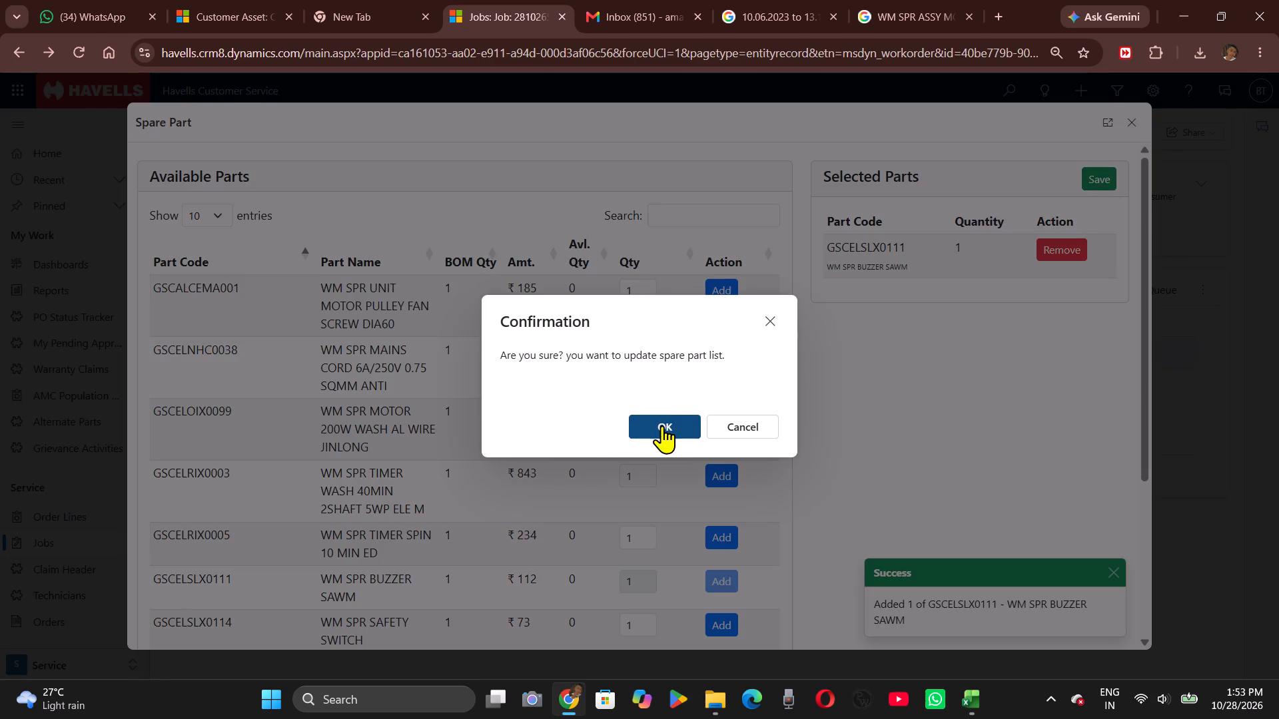
click(751, 407)
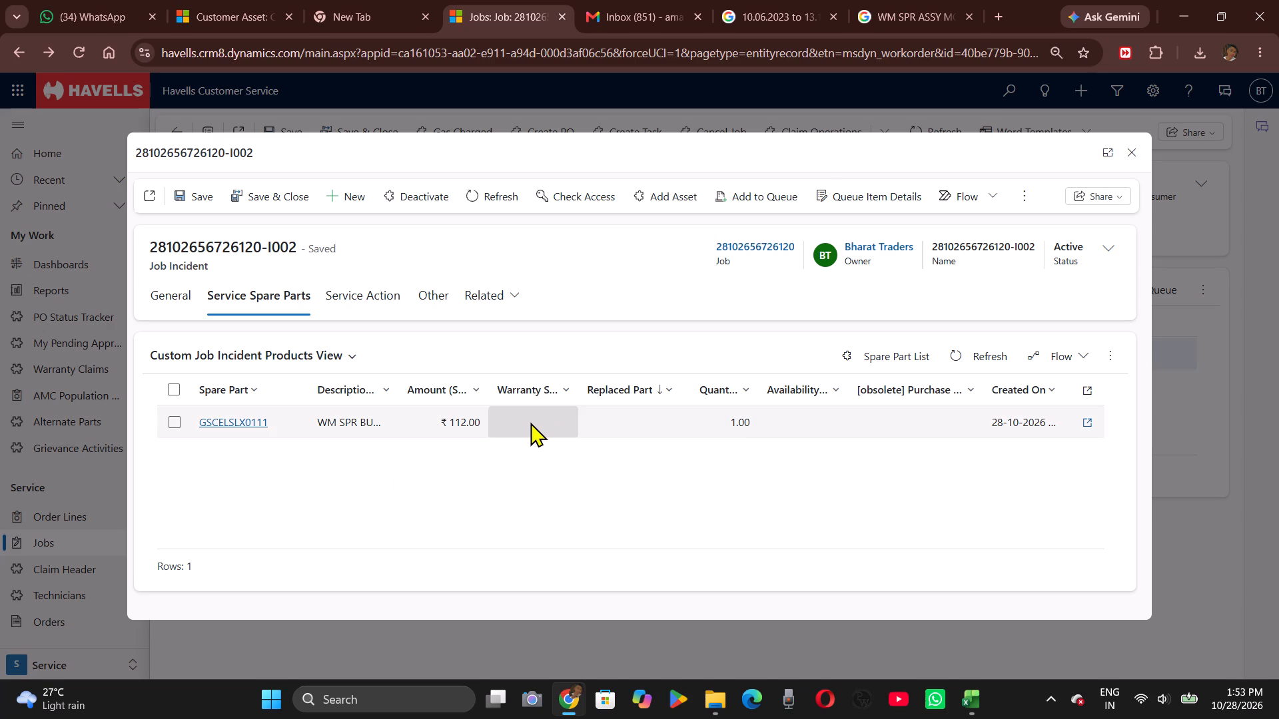
Enable Replace Same Part on the incident's GSCELSLX0111 part, clear the option while keeping GSCELSLX0111 as replaced part, and close both records.
triple_click(530, 422)
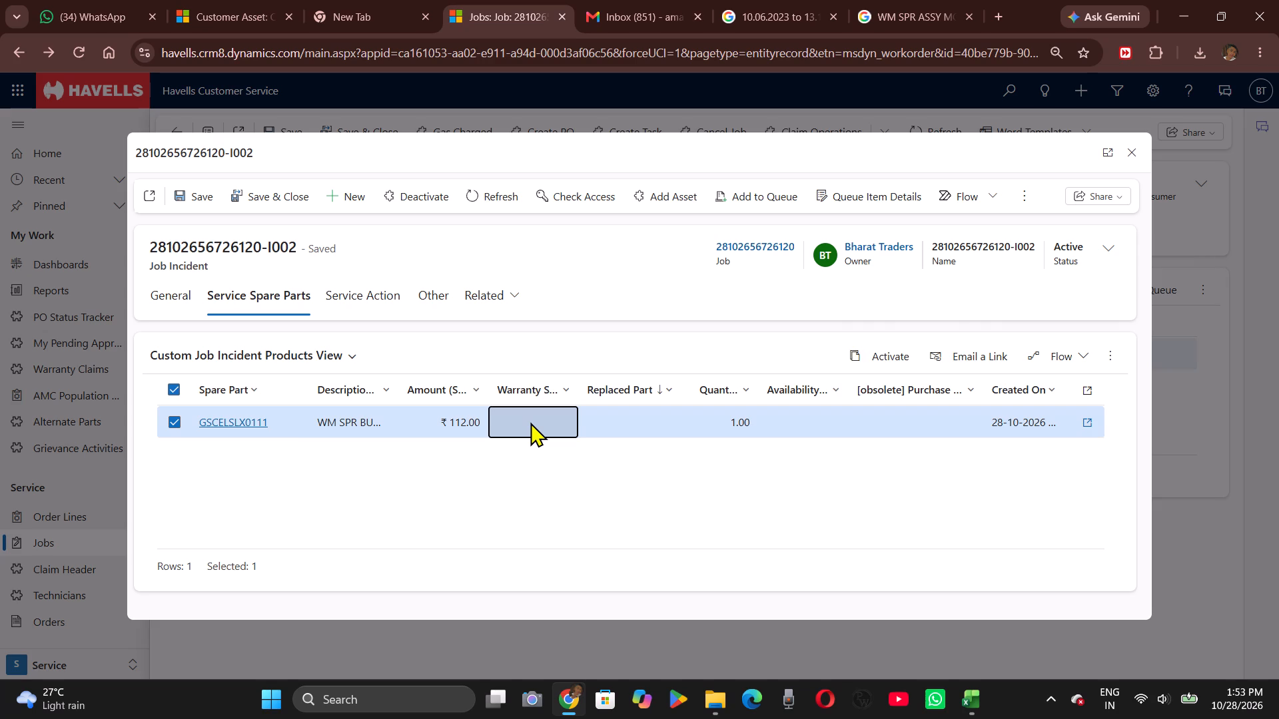
triple_click(530, 422)
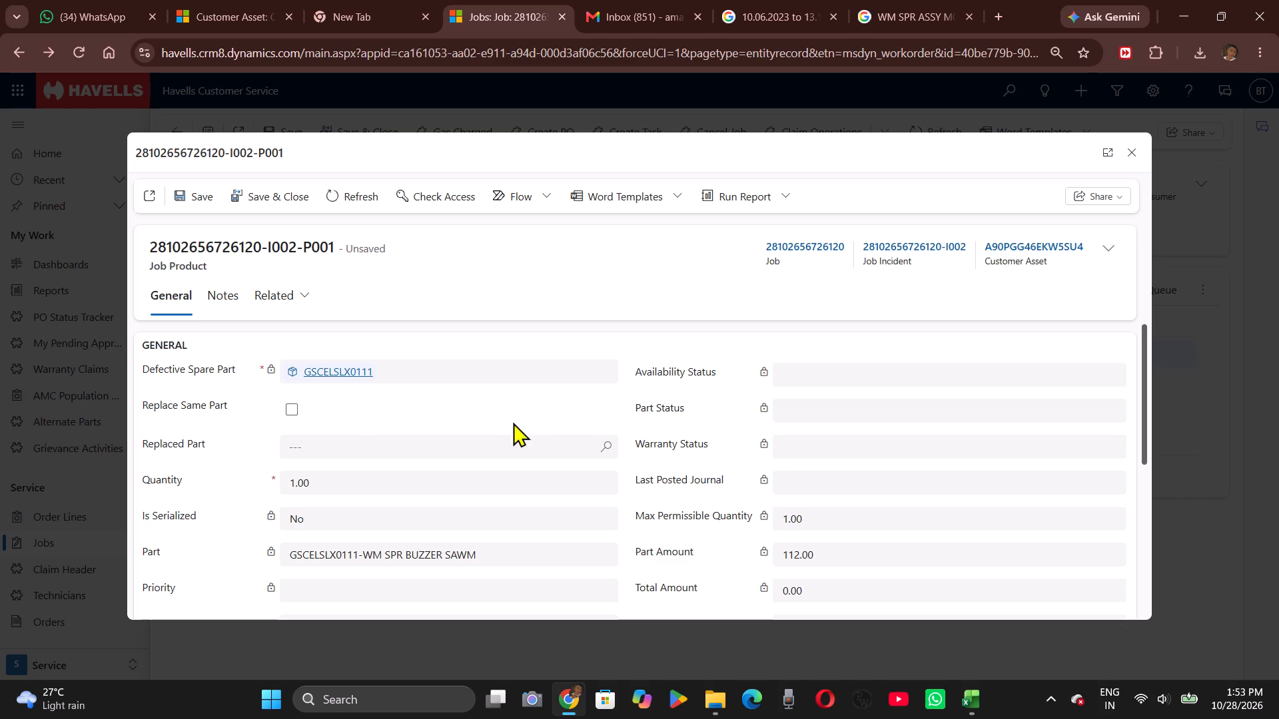
click(294, 409)
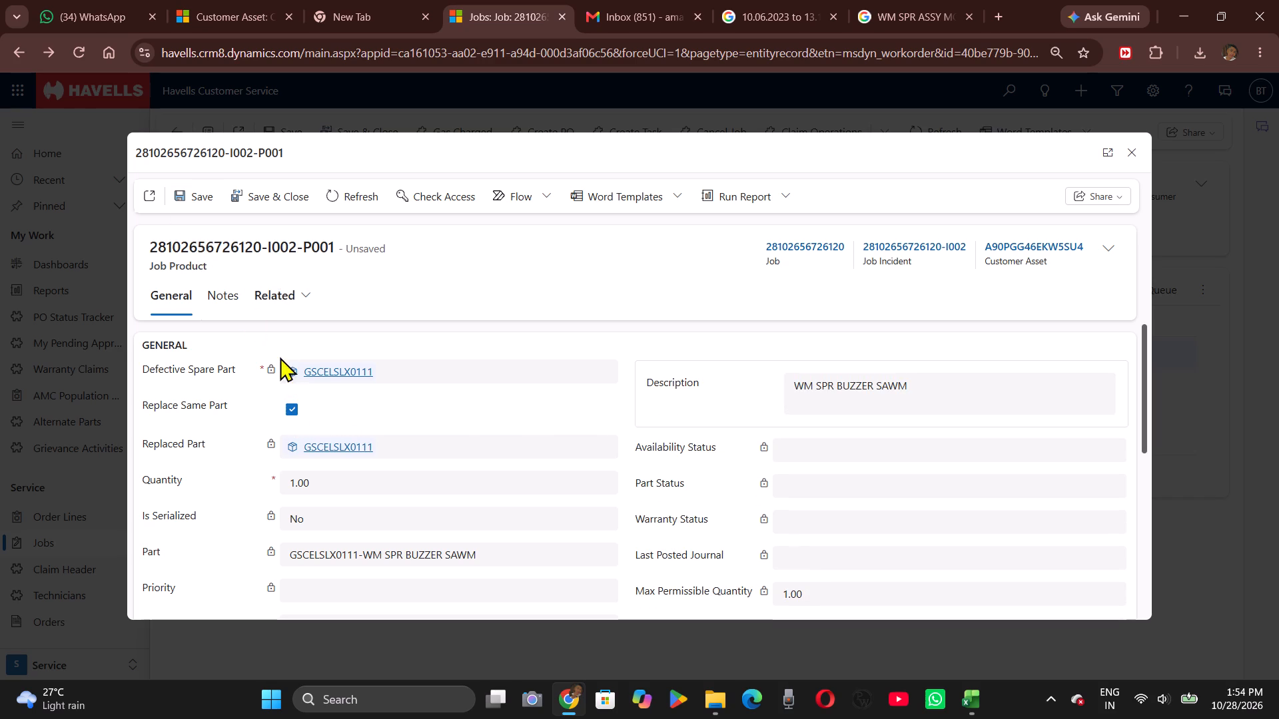
click(288, 406)
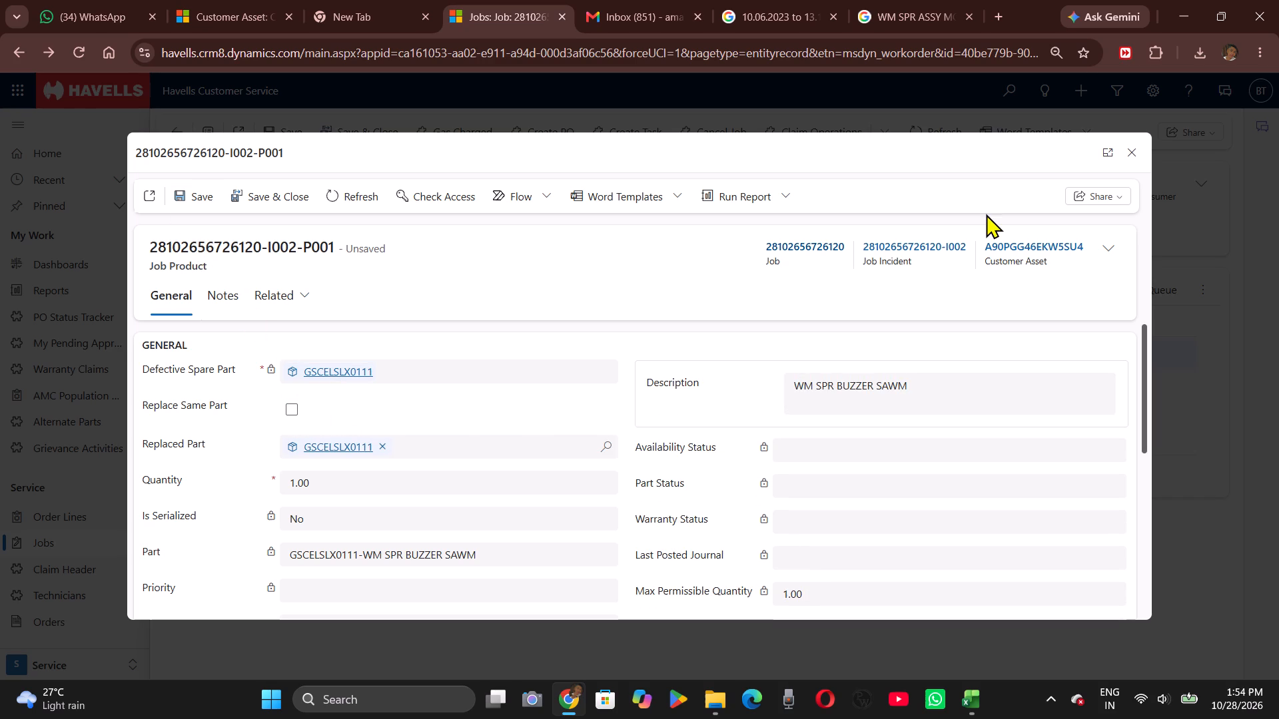
click(1122, 158)
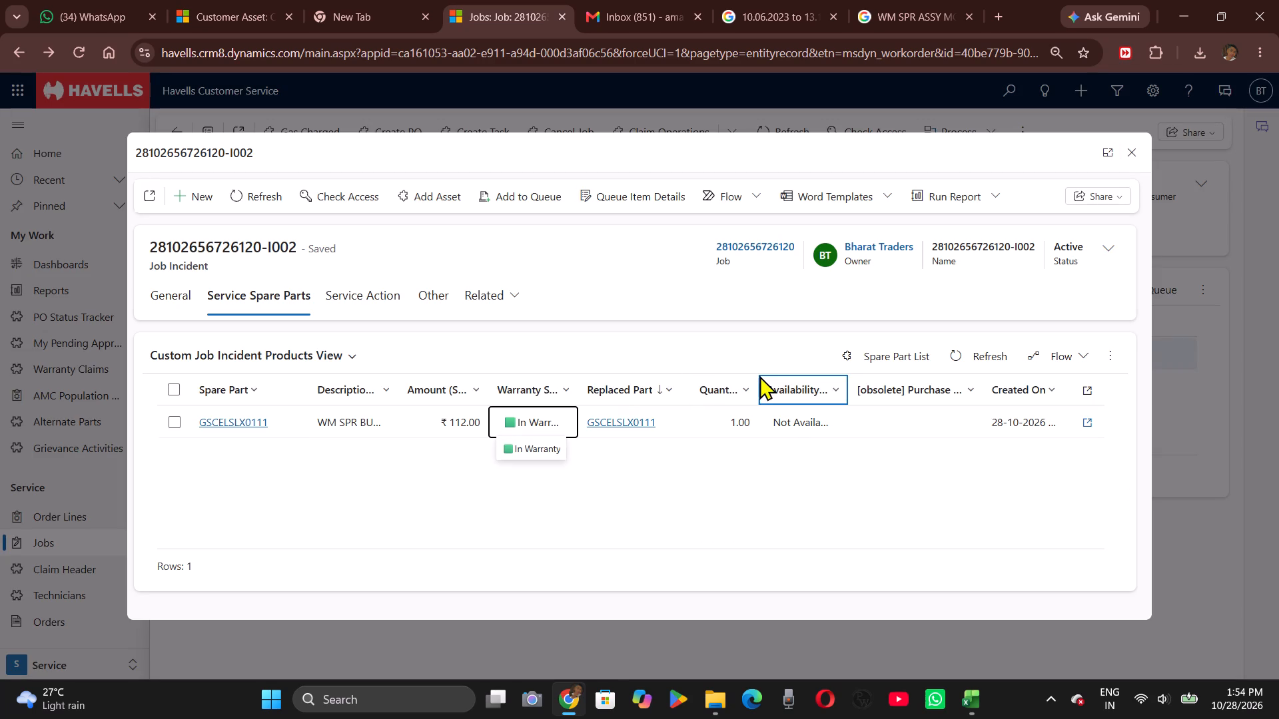
click(1124, 151)
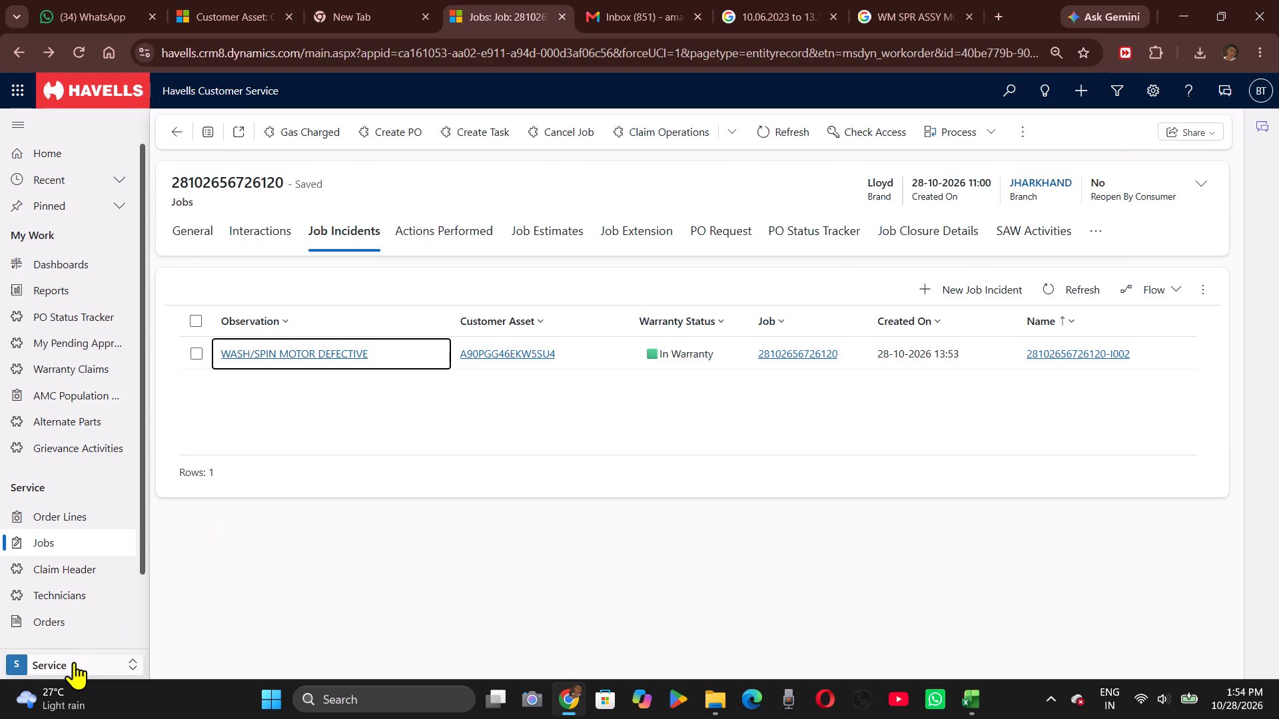
Filter the product inventory to the CBH0991 - Fresh warehouse.
click(74, 662)
click(69, 629)
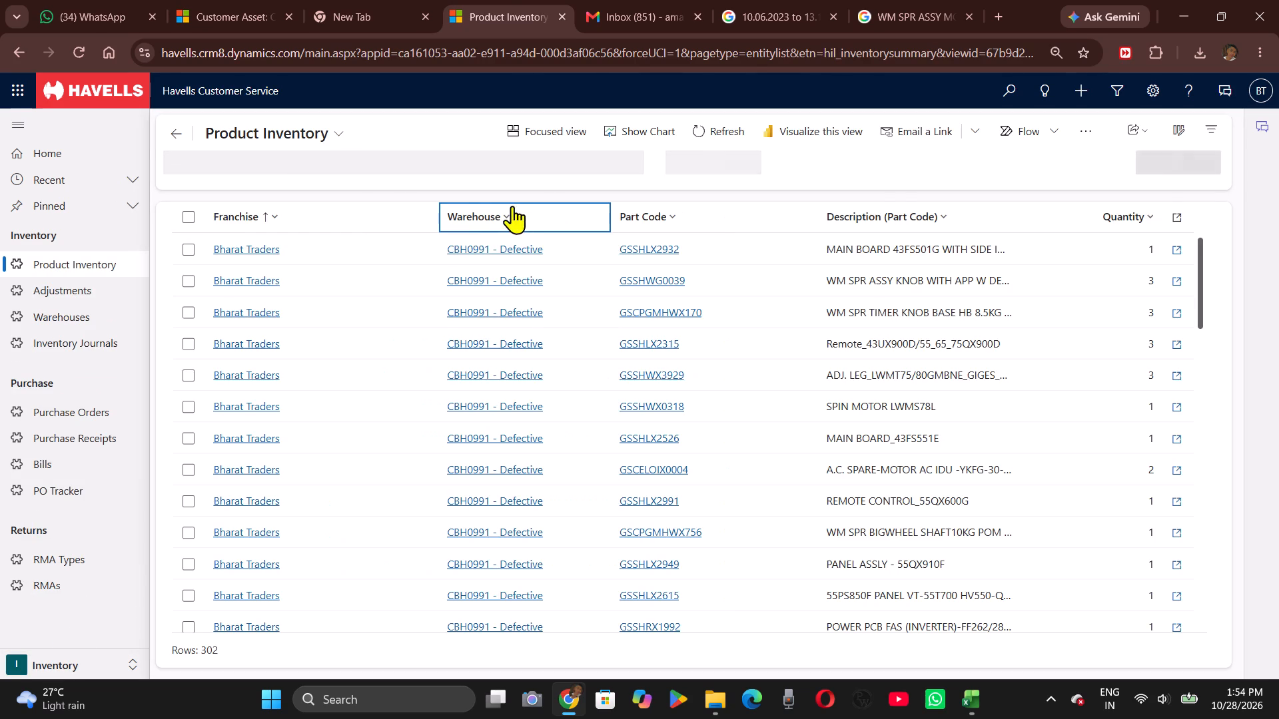
click(512, 225)
click(521, 331)
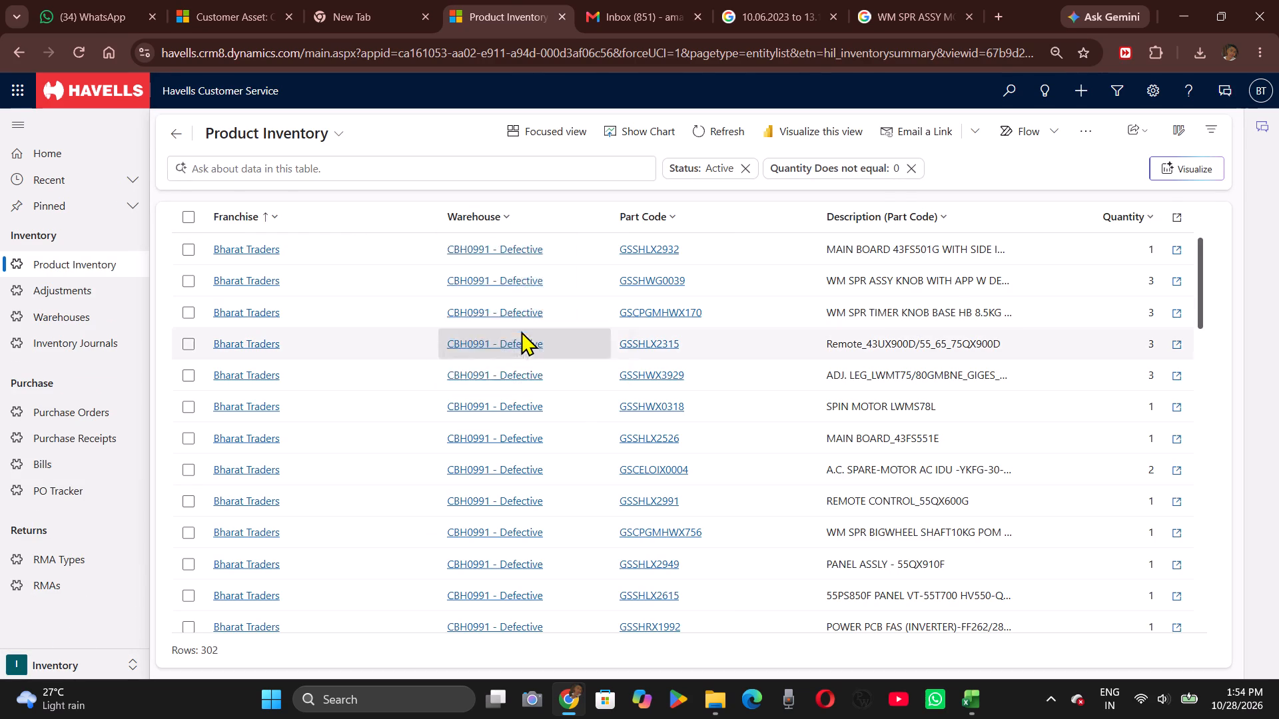
text(FR)
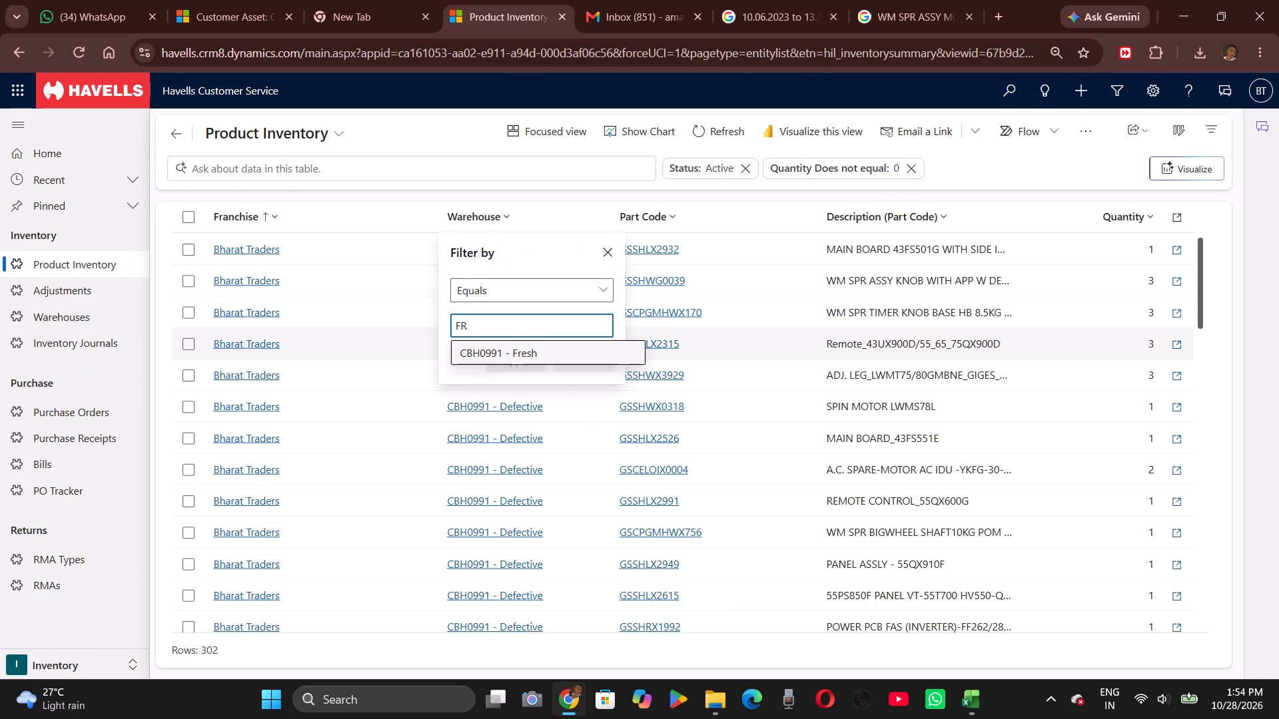
click(509, 345)
click(514, 385)
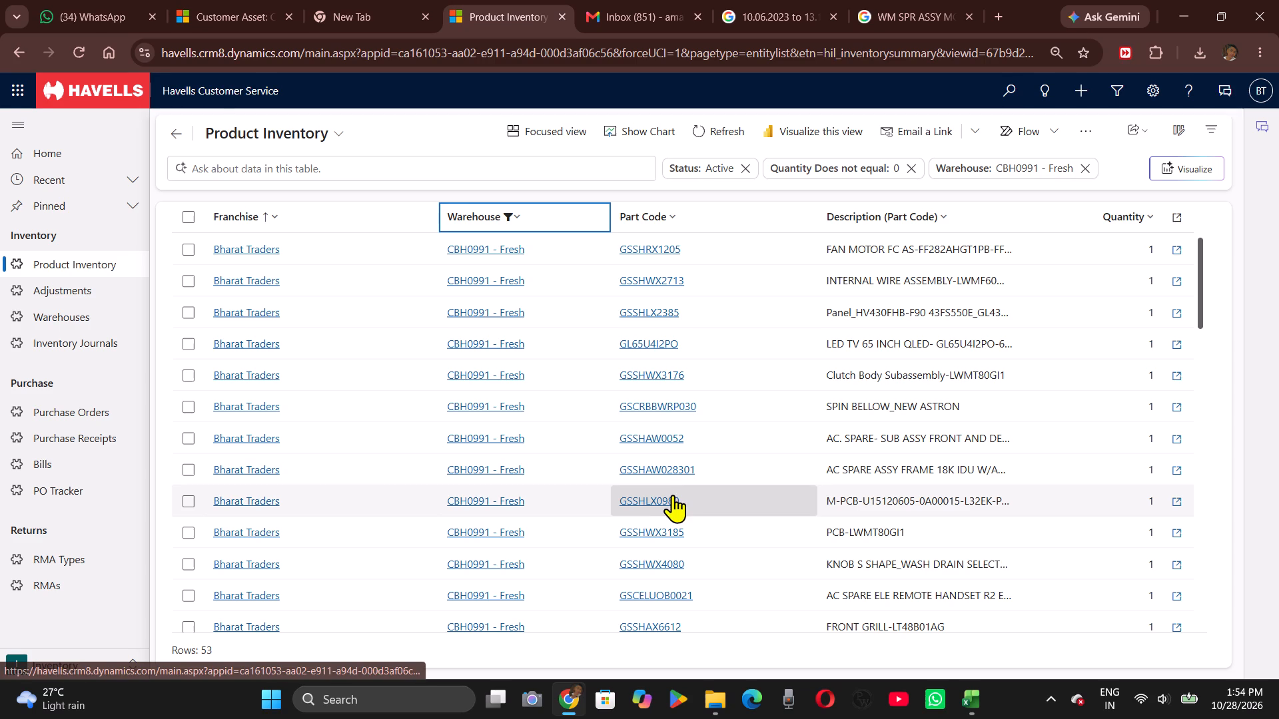
Open the GSSHLX0980 product from the fresh stock and copy its name.
drag(673, 495, 671, 502)
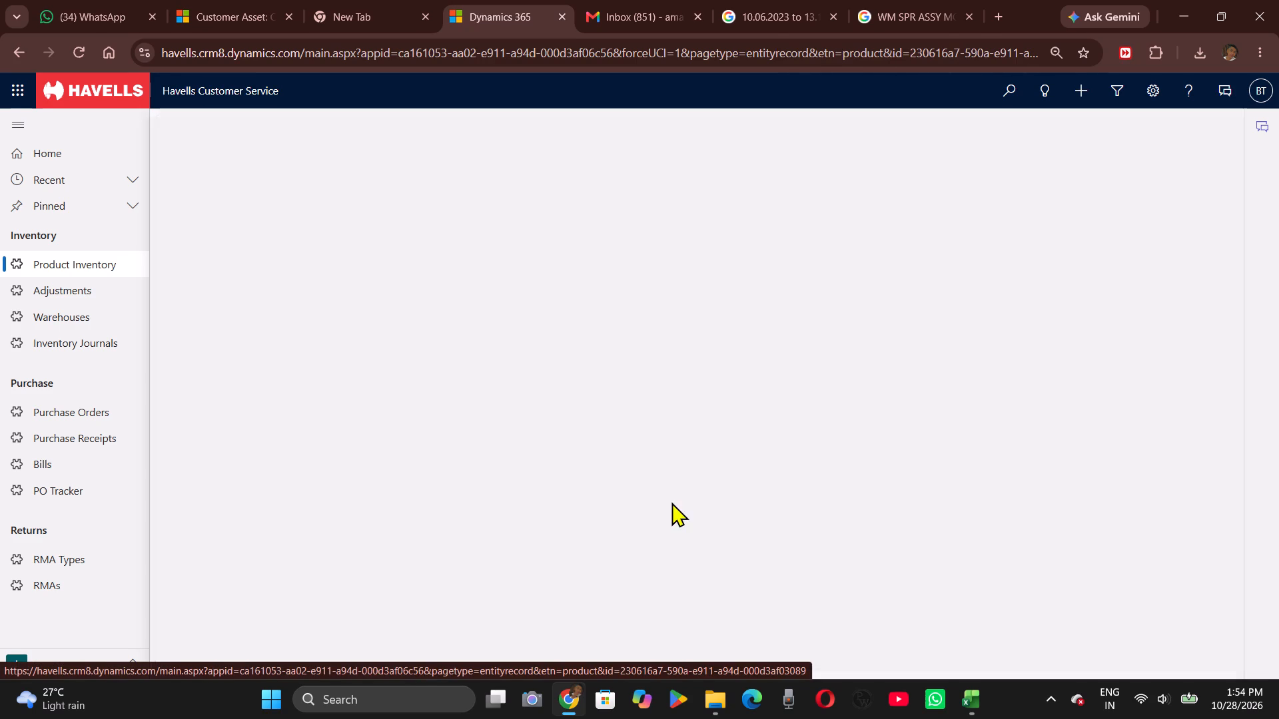
drag(671, 502, 458, 343)
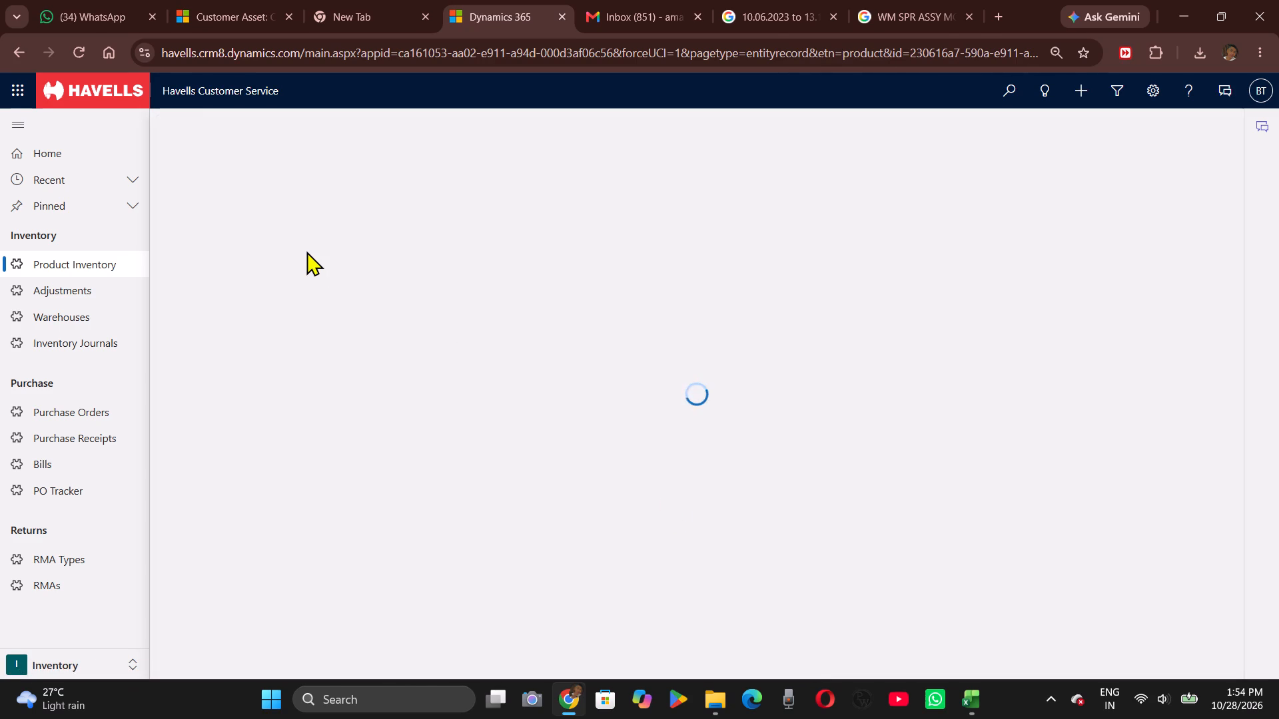
drag(277, 231, 306, 231)
triple_click(345, 360)
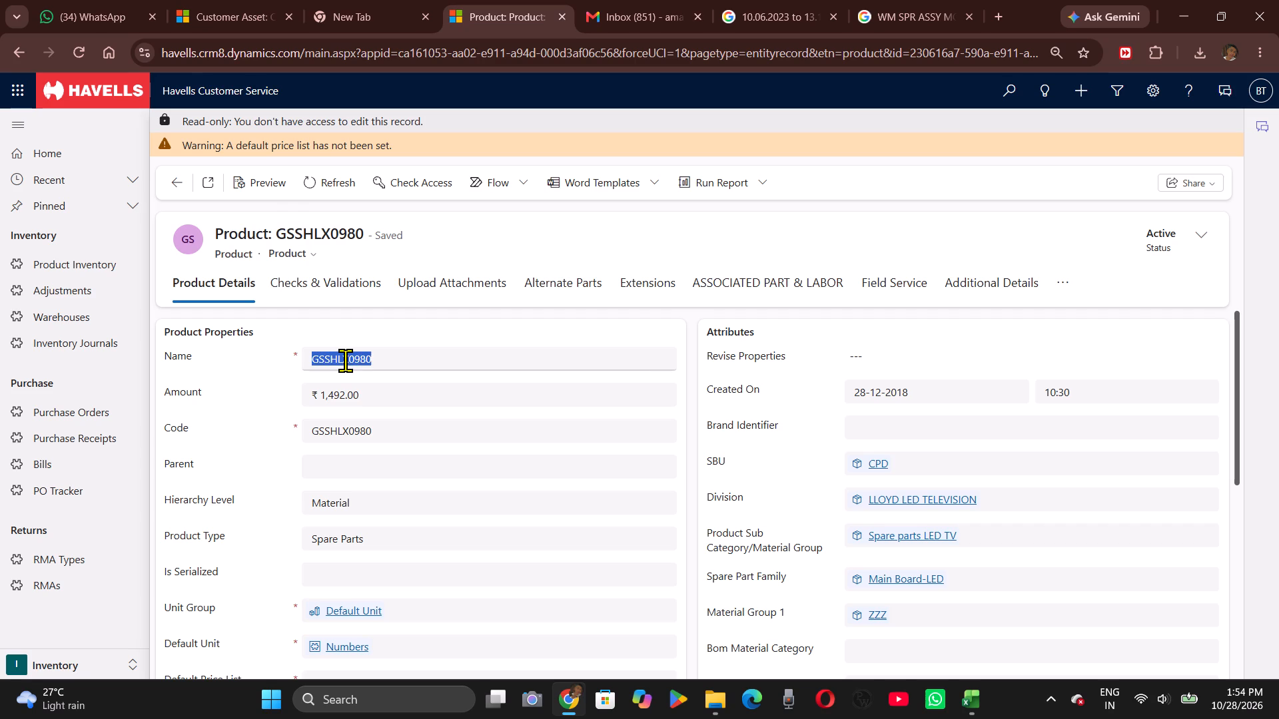
key(ctrl+c)
key(ctrl+c)
click(8, 51)
click(8, 51)
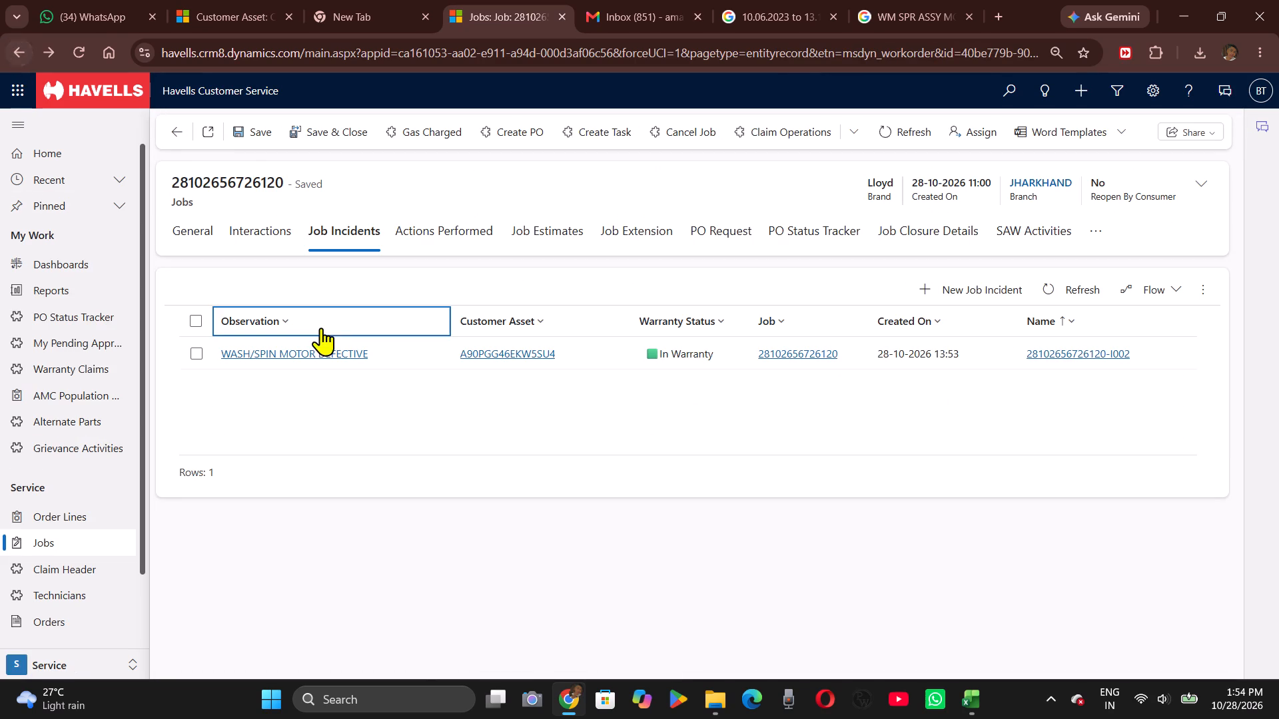
triple_click(406, 353)
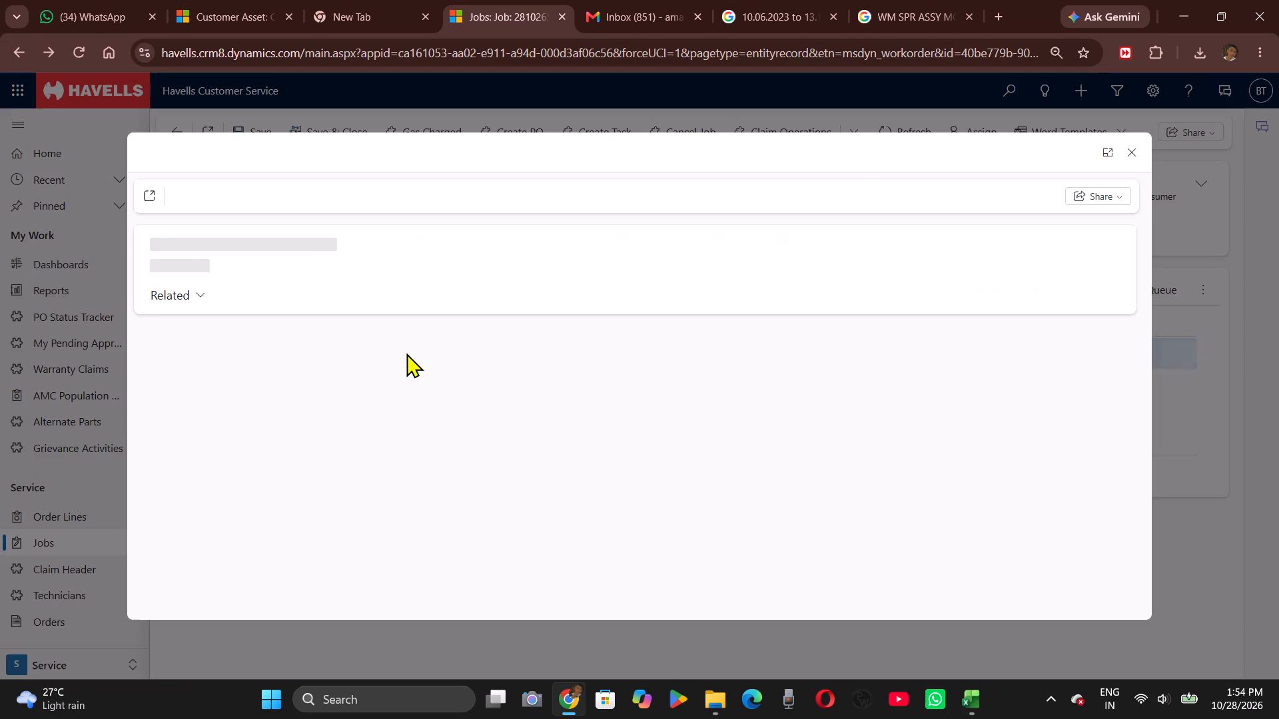
click(266, 308)
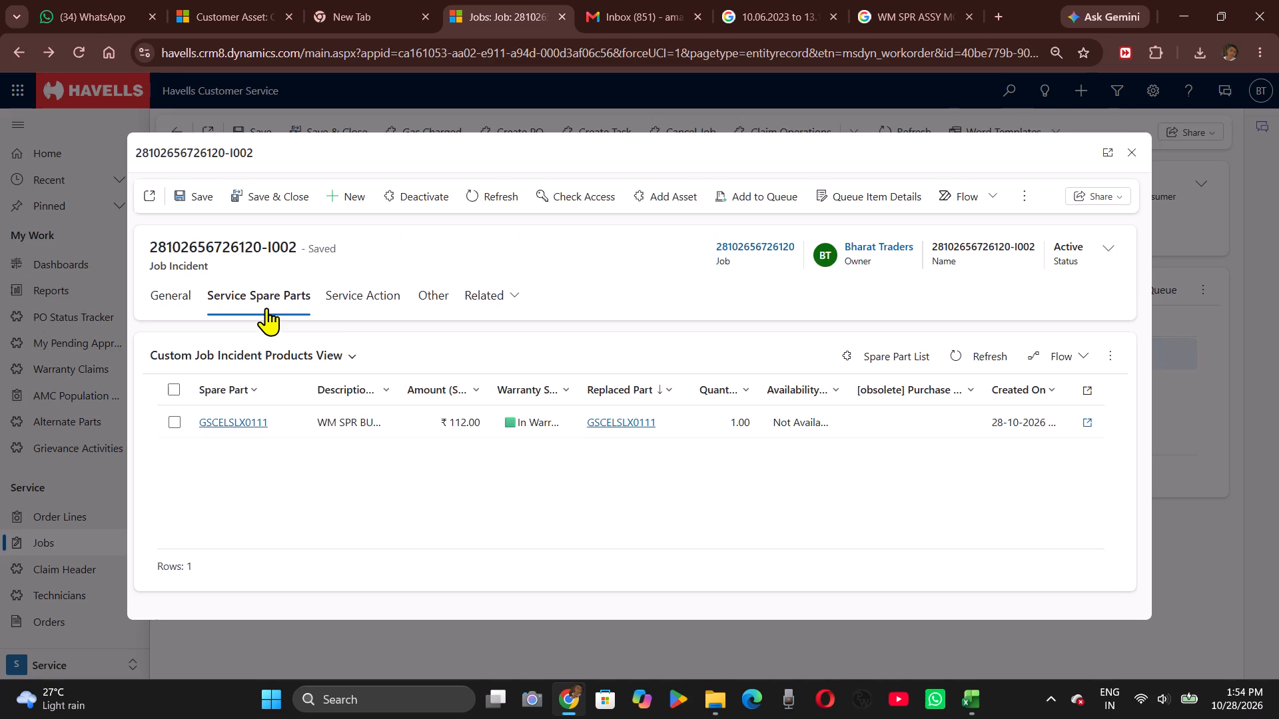
triple_click(434, 425)
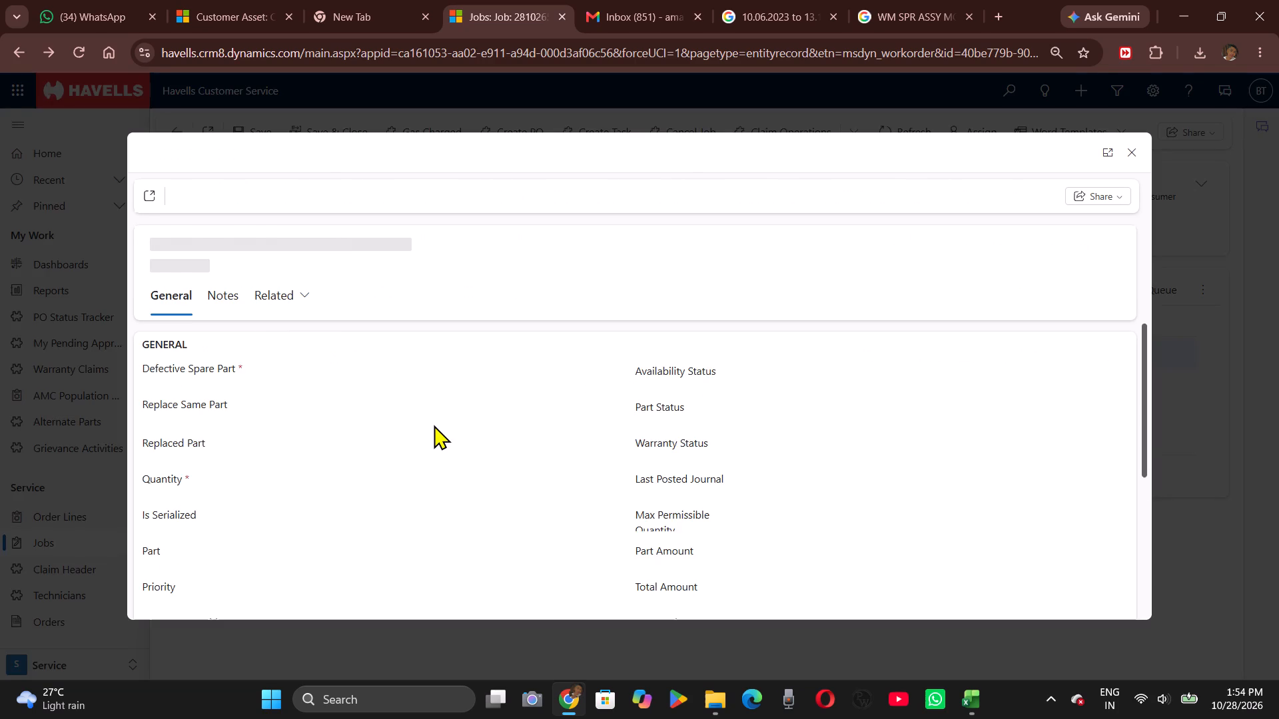
click(388, 450)
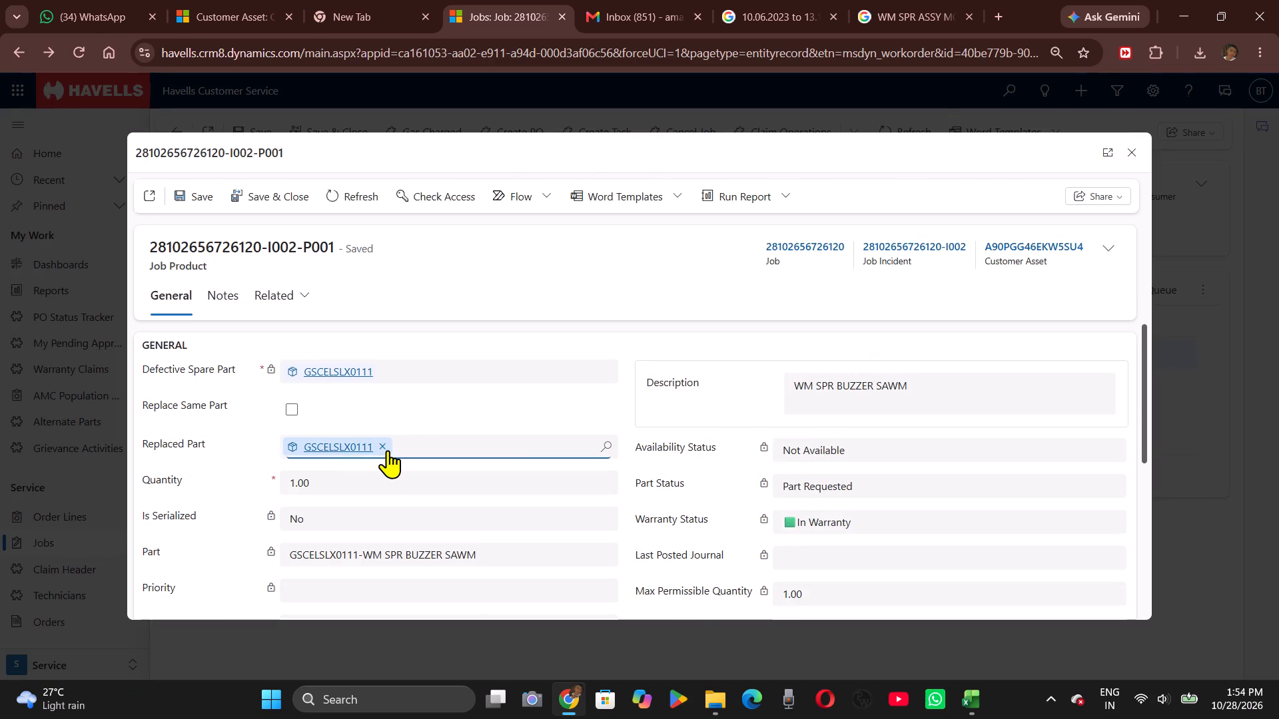
ctrl+click(388, 450)
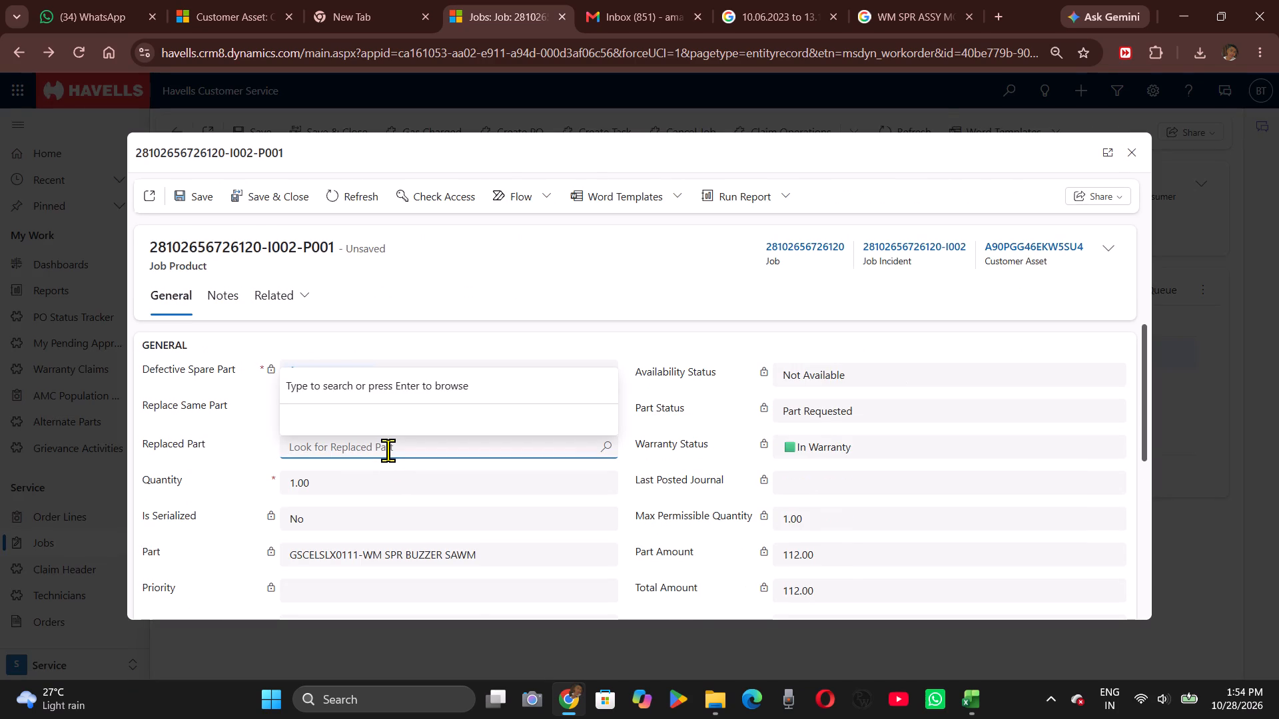
key(ctrl+v)
click(330, 387)
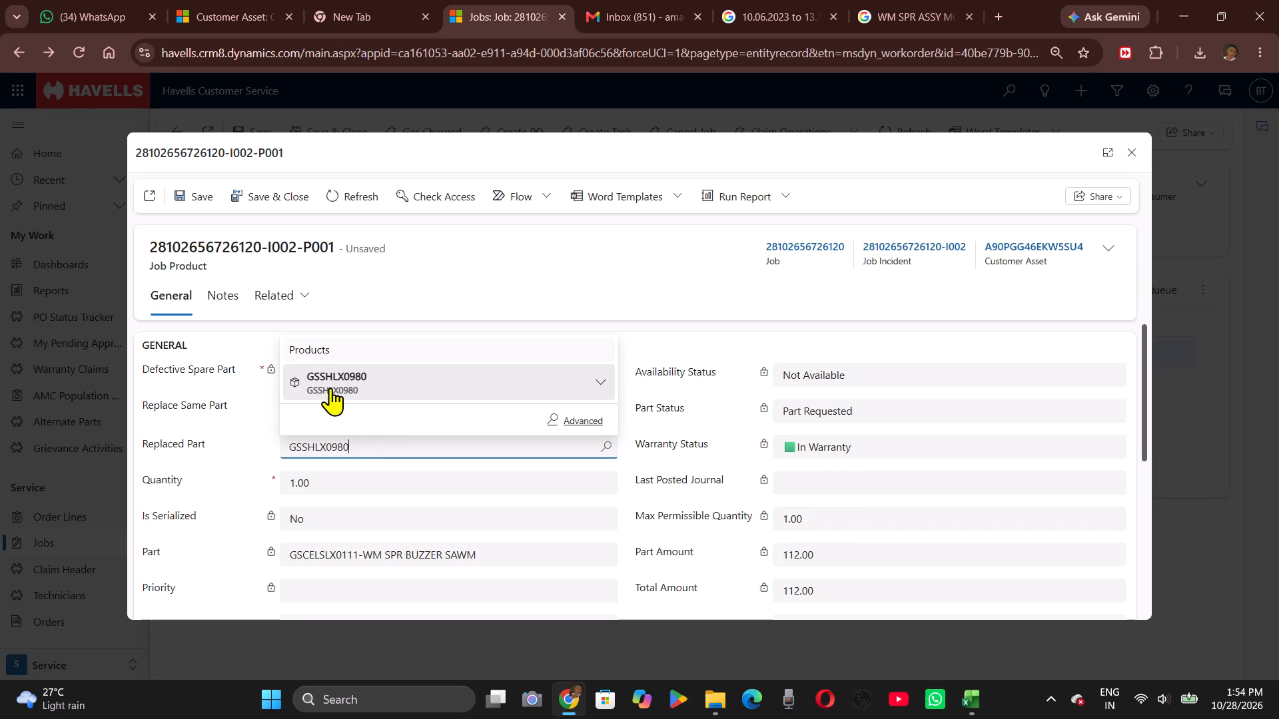
click(187, 200)
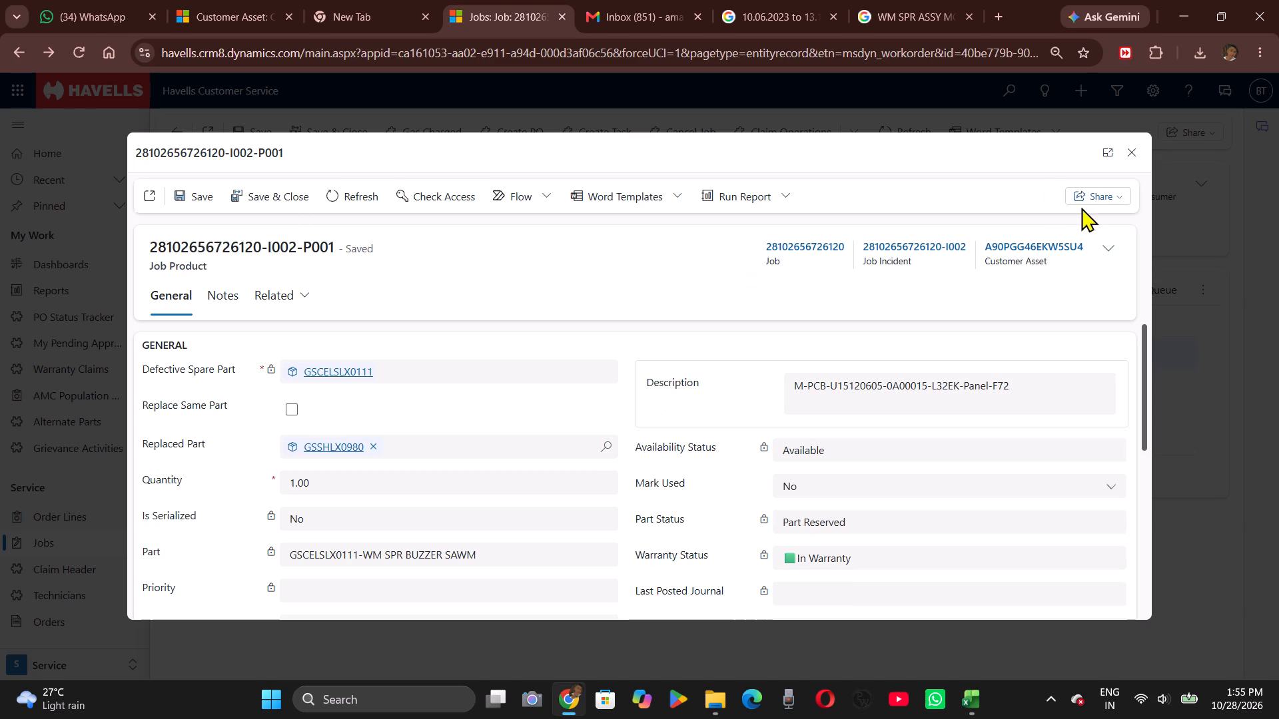
click(208, 190)
click(1143, 143)
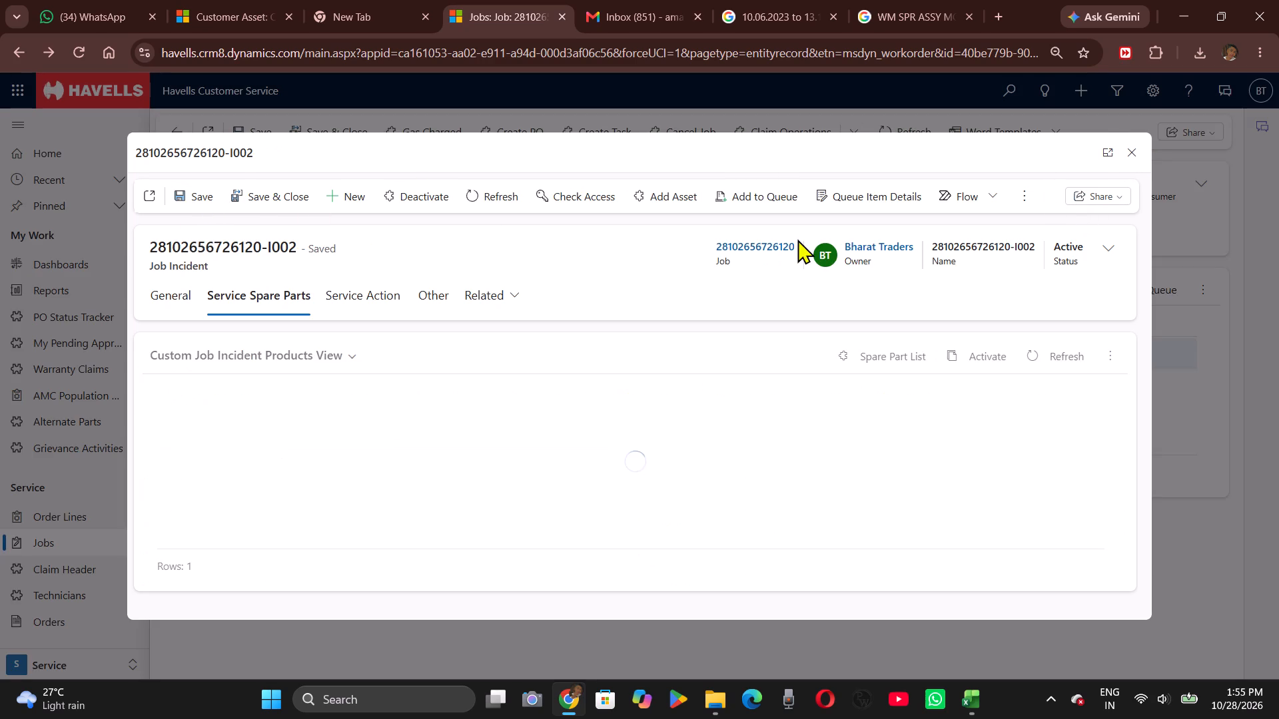
click(1124, 149)
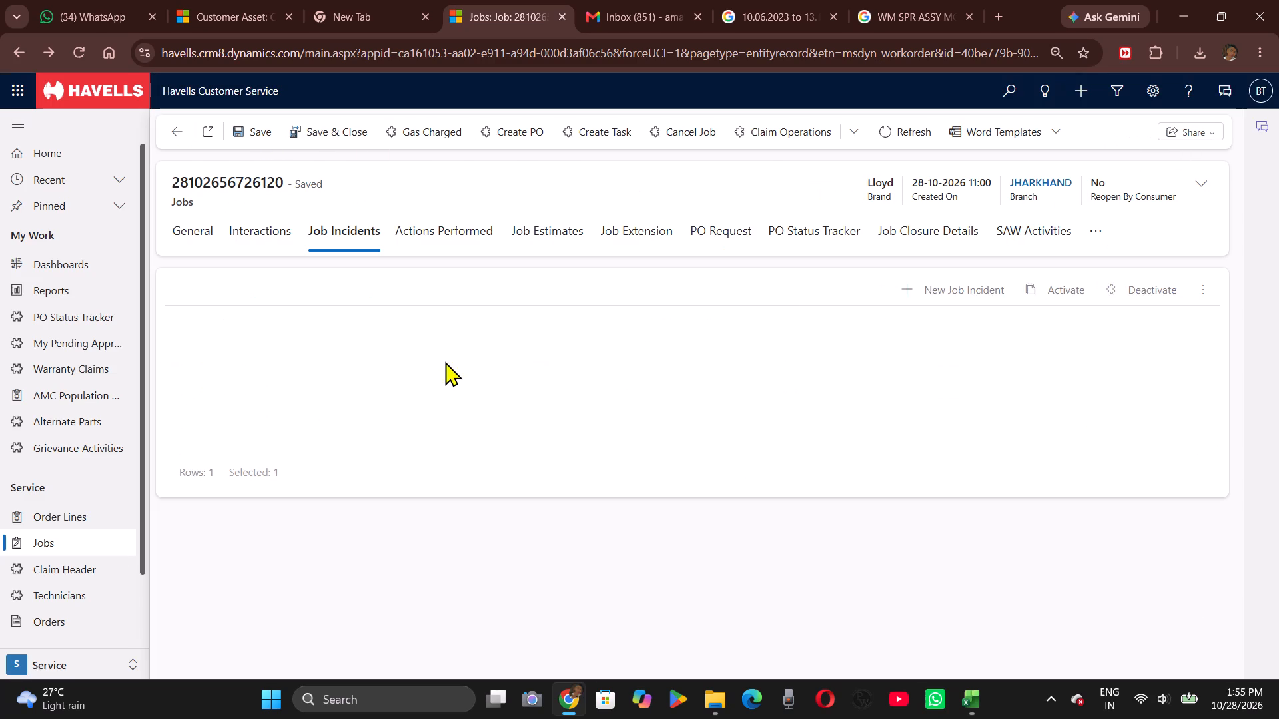
Deactivate the job's WASH/SPIN MOTOR DEFECTIVE incident.
click(199, 224)
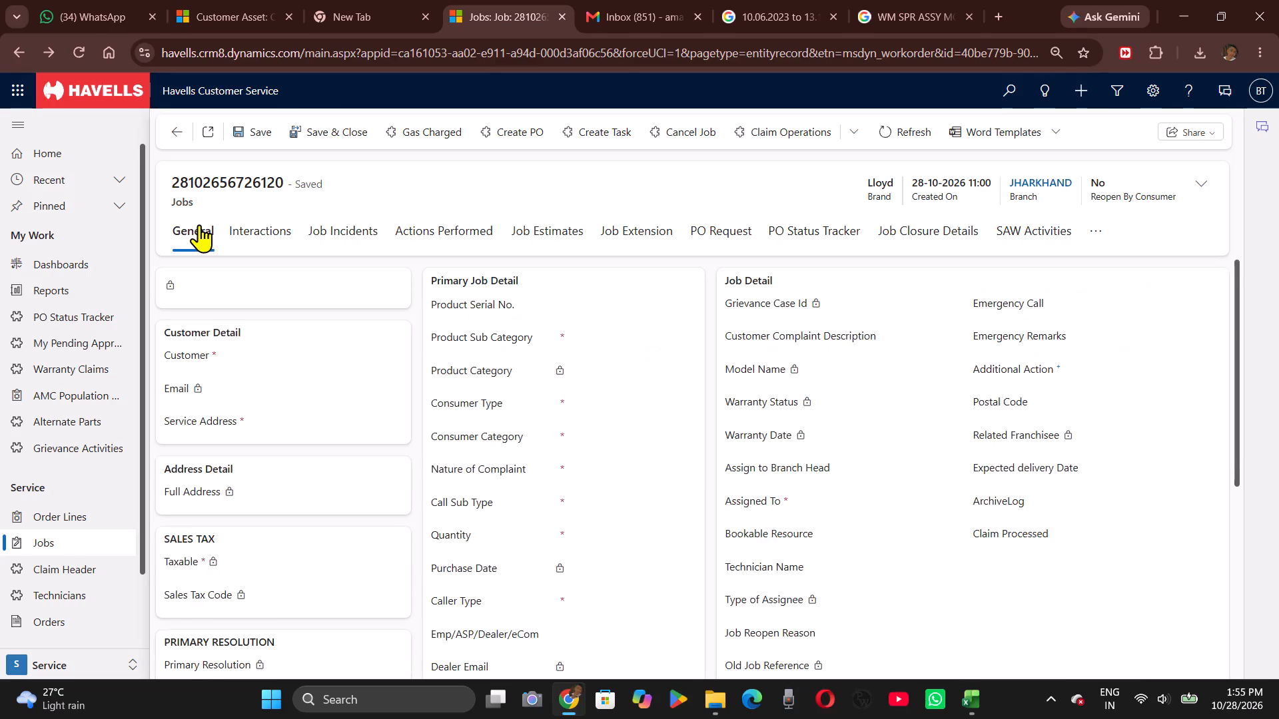
click(338, 230)
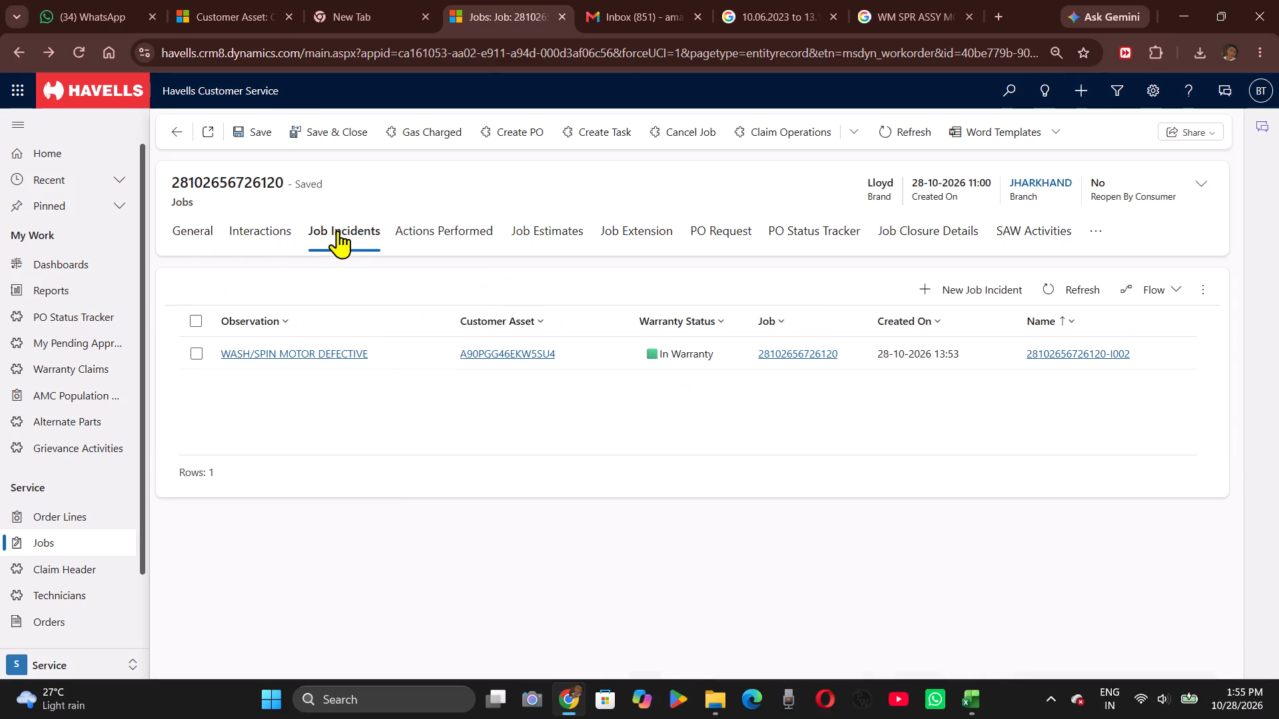
click(408, 353)
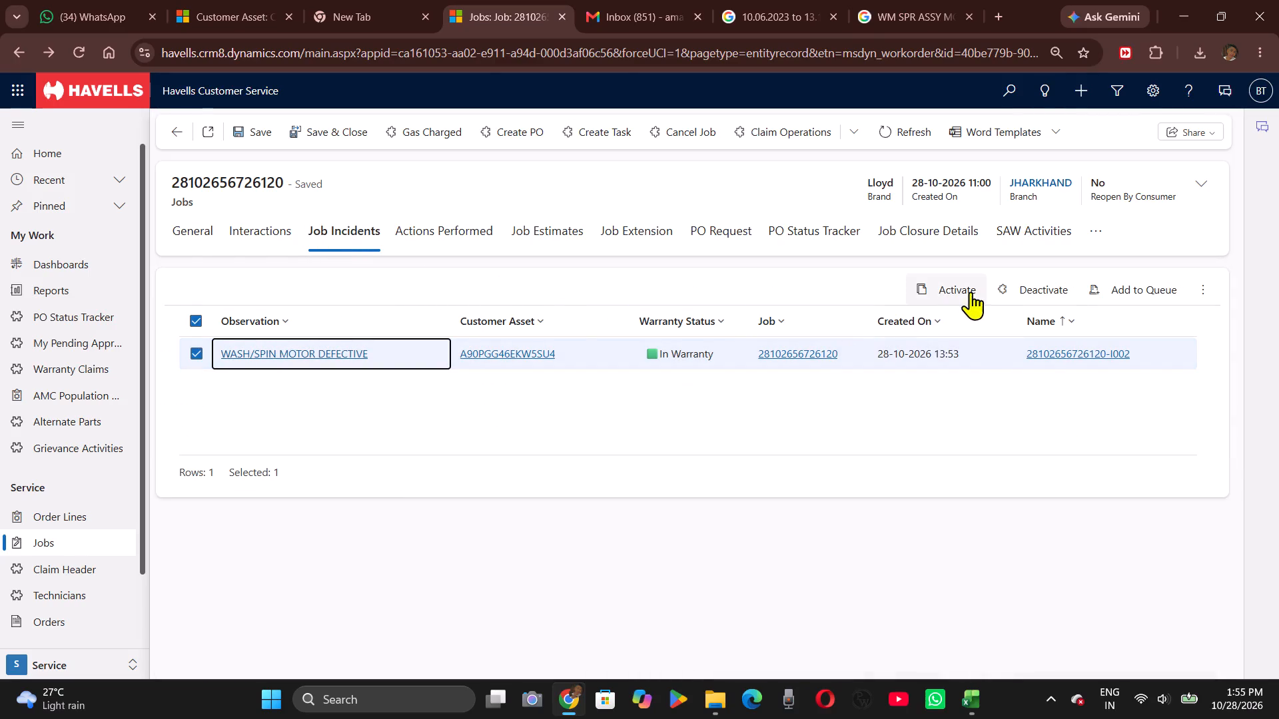
click(1009, 292)
click(744, 421)
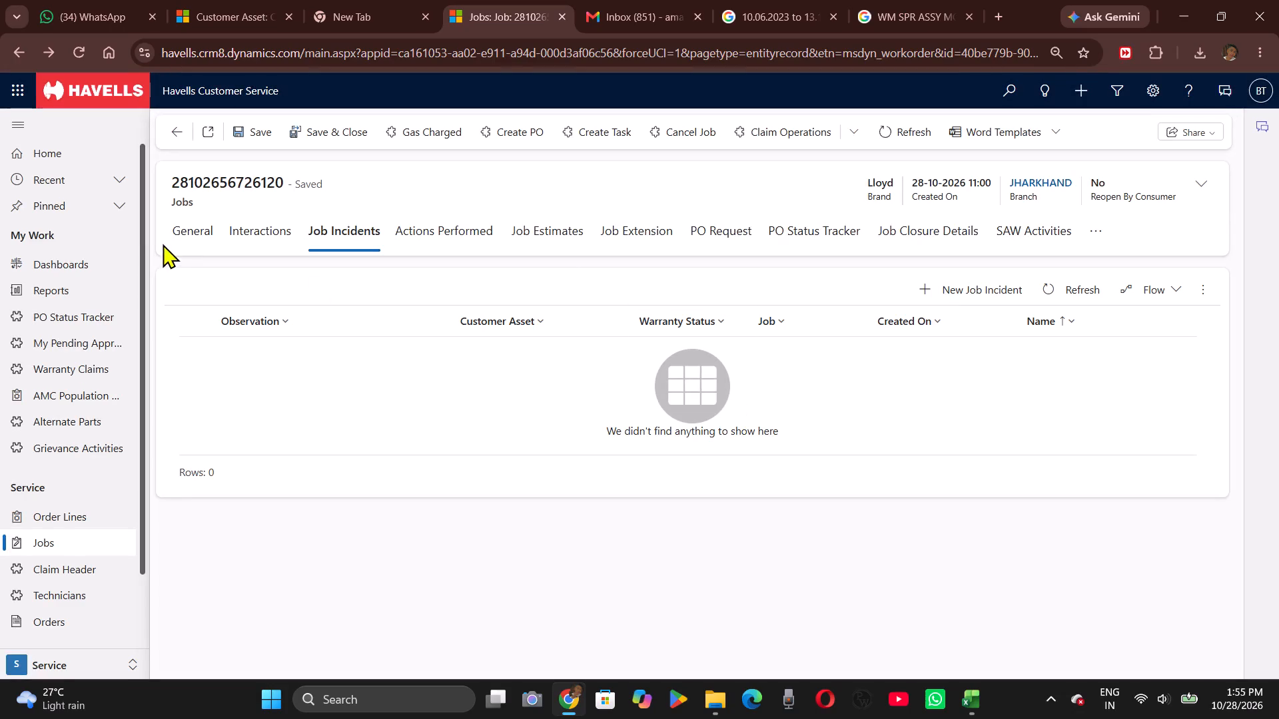
Create and save a new job incident with observation WASH/SPIN MOTOR DEFECTIVE and cause BURNT.
drag(163, 244, 199, 234)
click(199, 234)
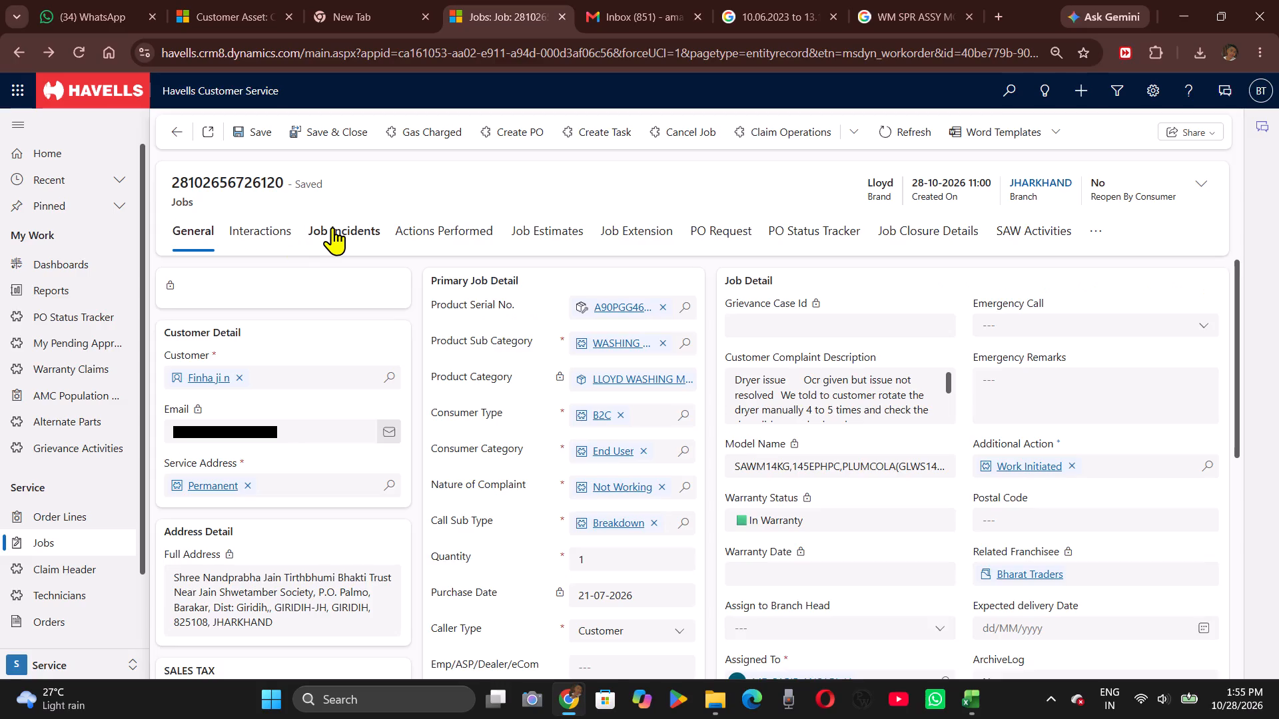
click(332, 227)
click(932, 284)
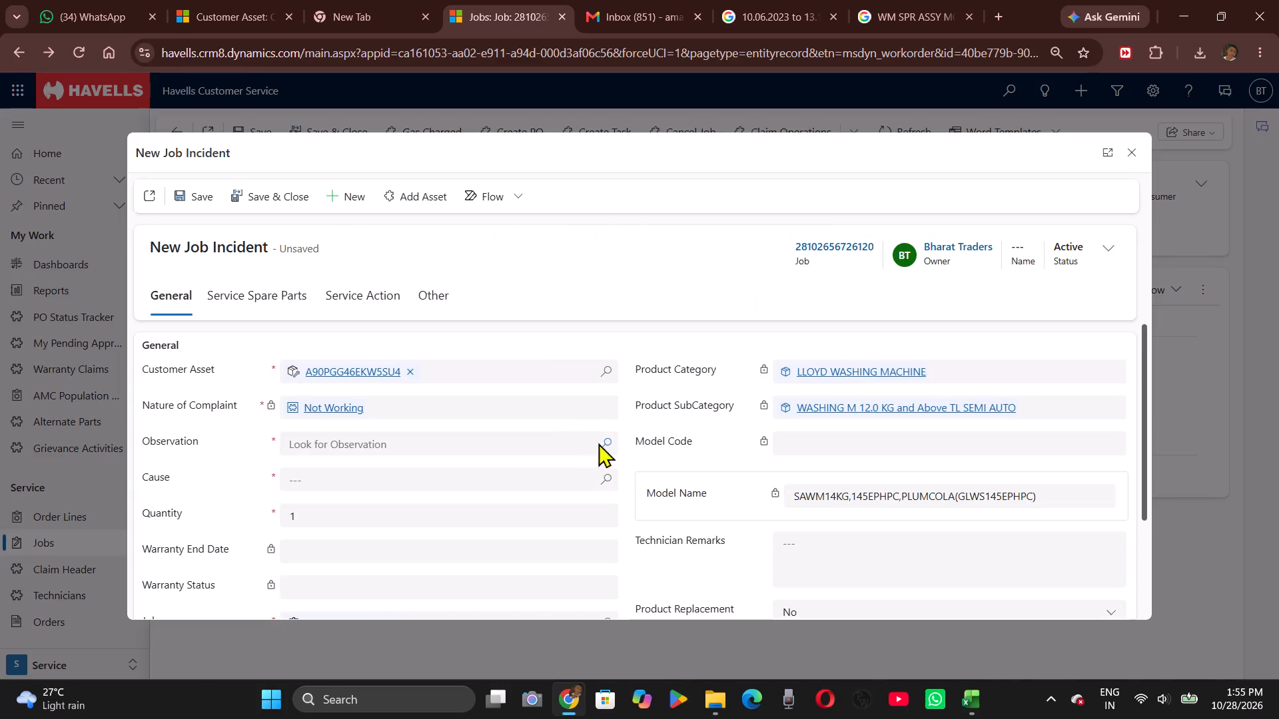
click(598, 443)
scroll(441, 379, down, 1)
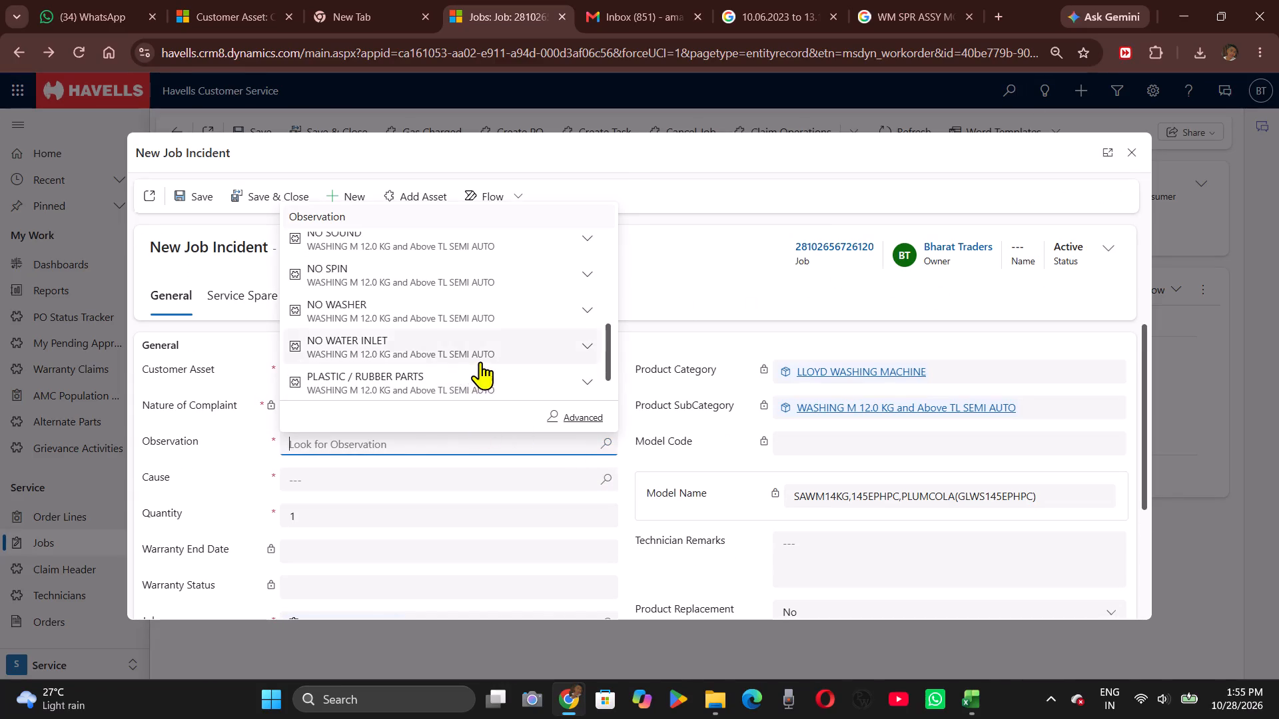
scroll(462, 359, down, 1)
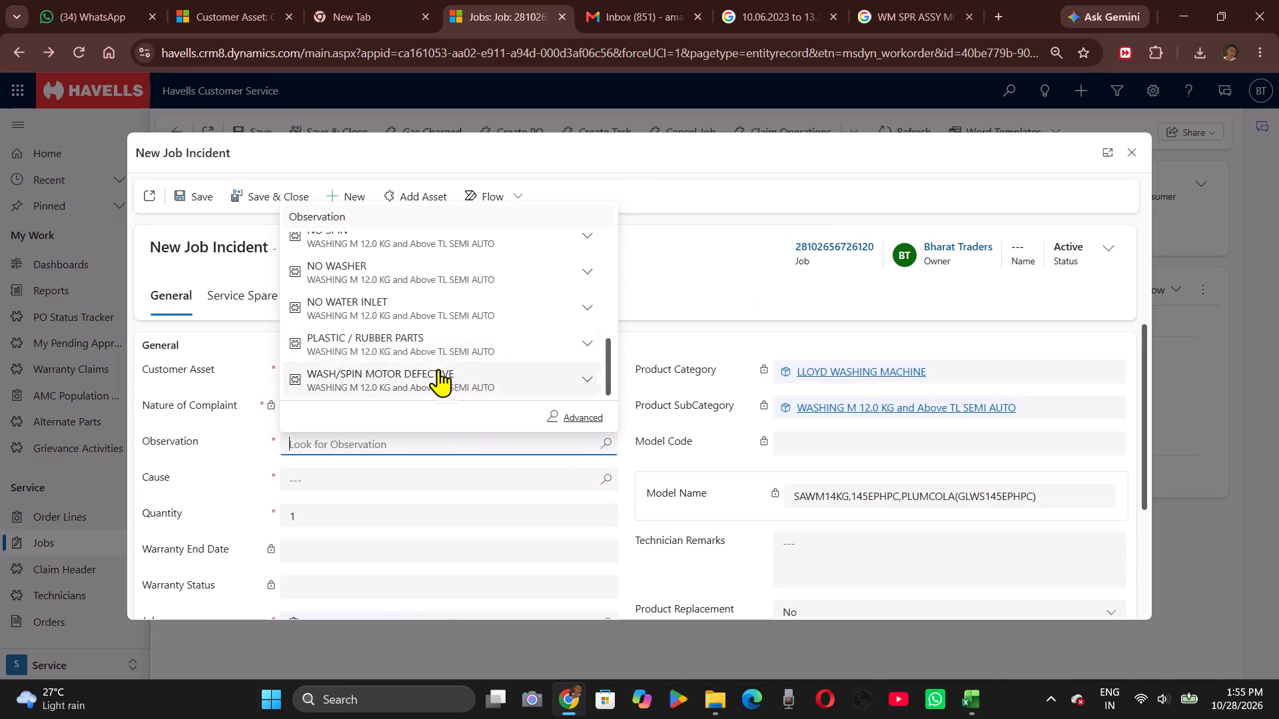
click(437, 369)
click(606, 485)
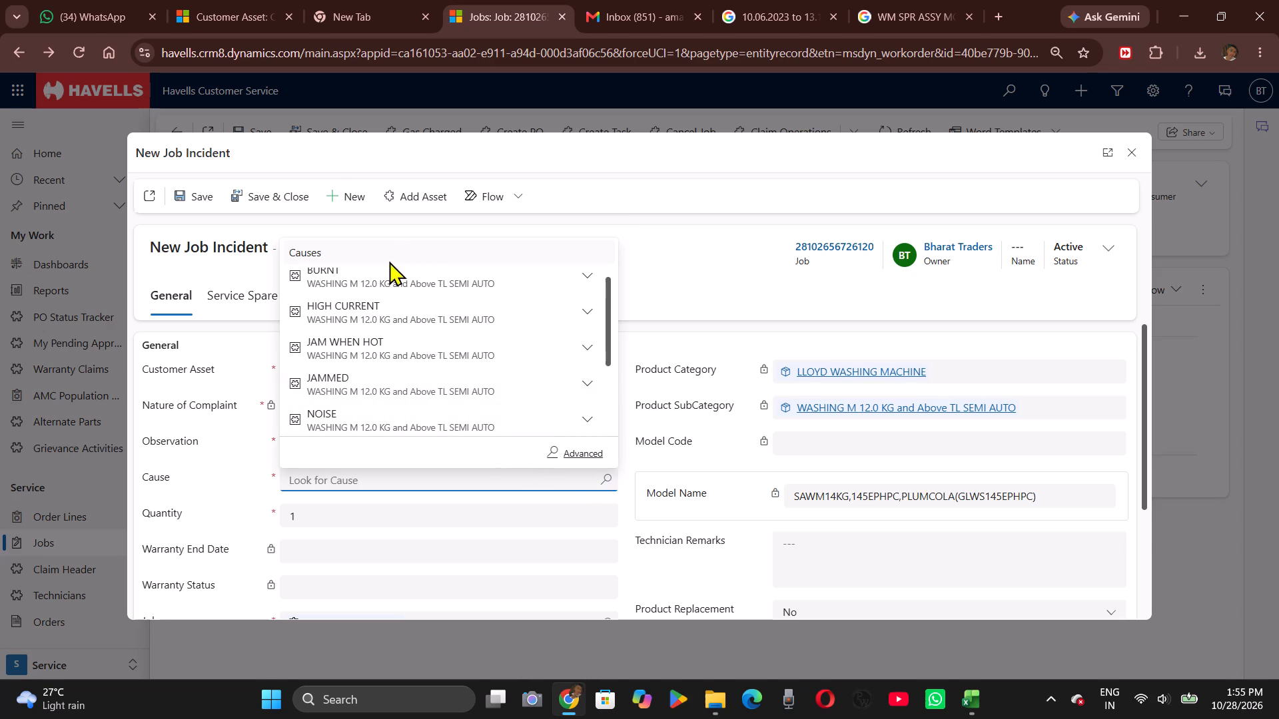
click(387, 271)
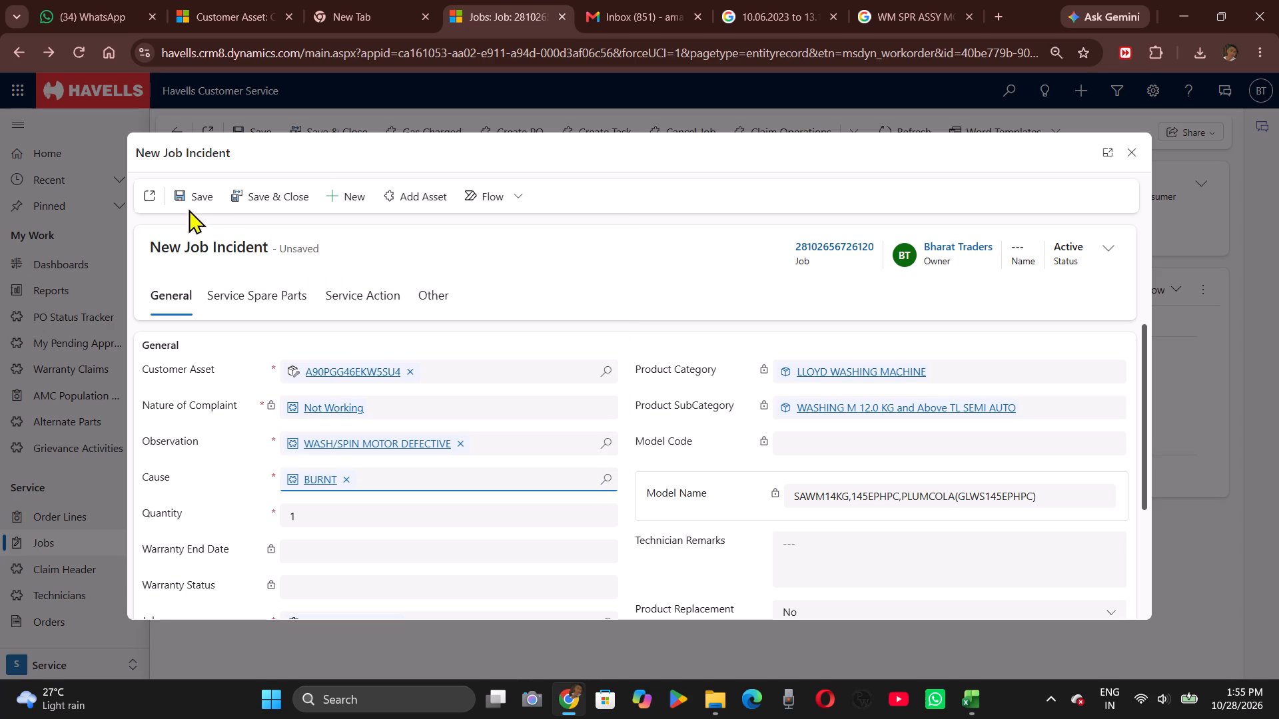
click(189, 204)
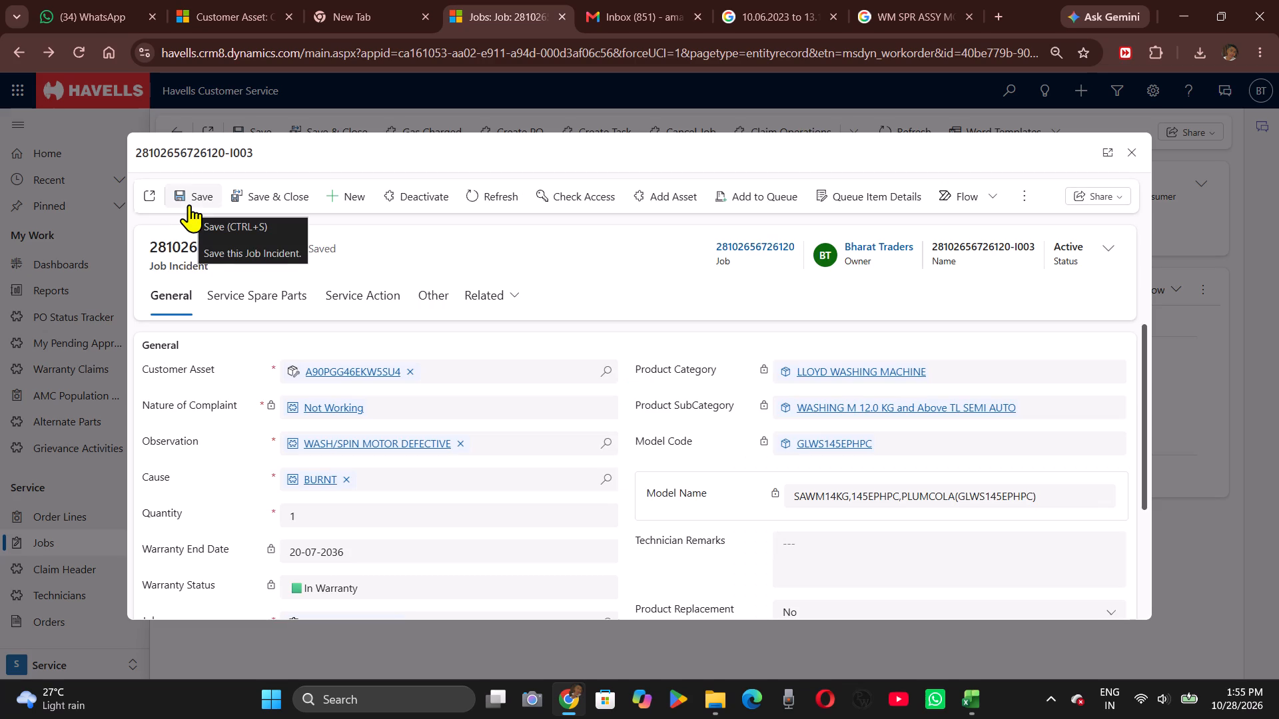
Search the new incident's available spare parts for SPIN, add one GSSHWX4189 WM SPR ASSY MOTOR 90W SPIN KIT, and save the part list.
click(292, 302)
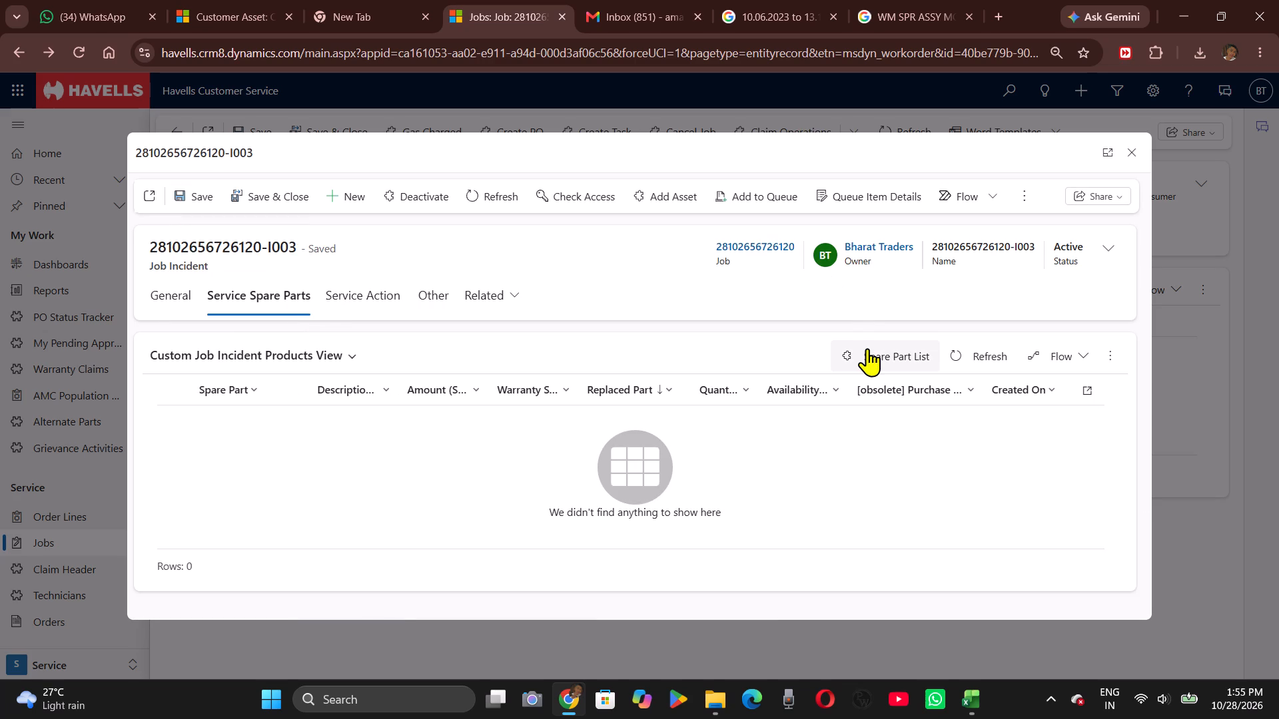
click(867, 348)
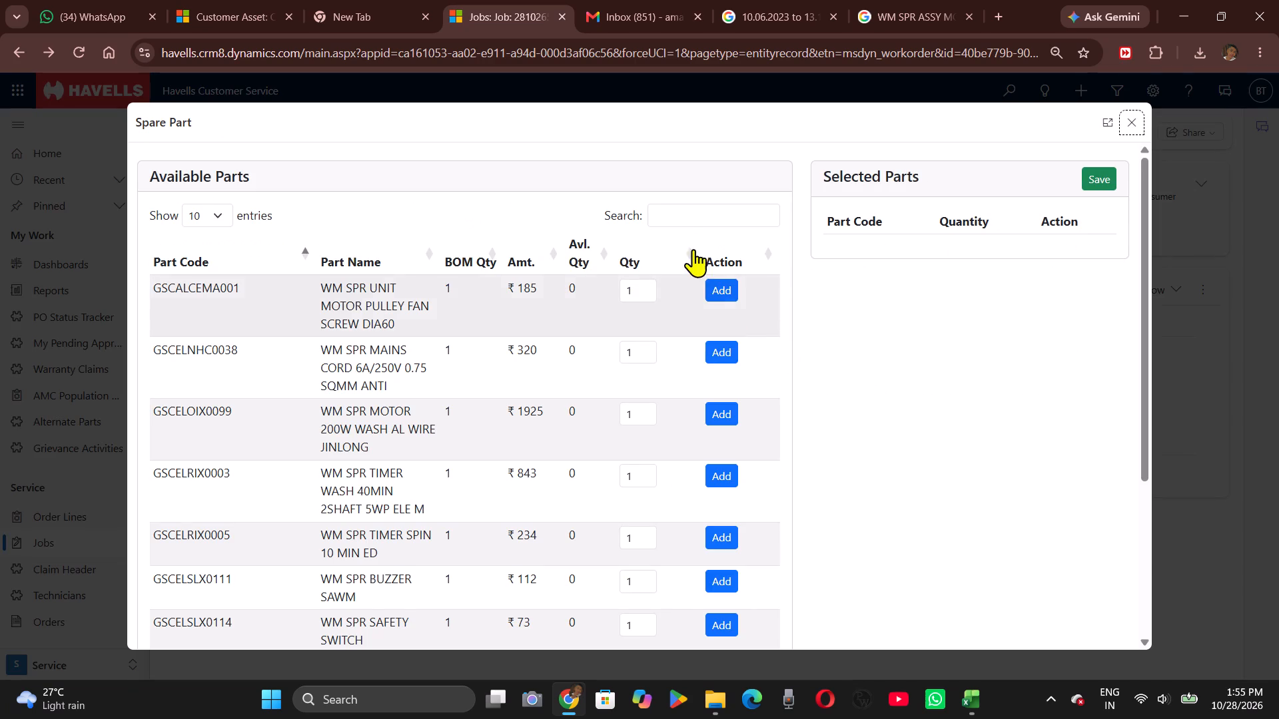
click(683, 210)
text(SPIN)
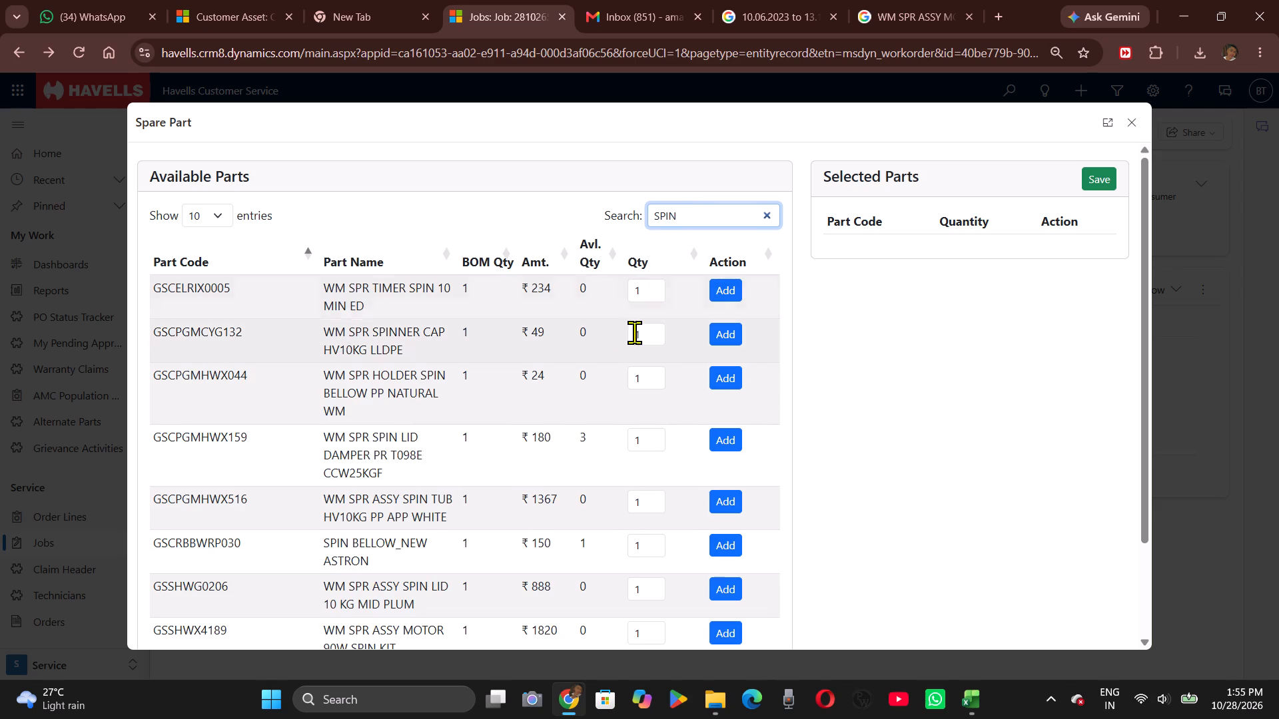
scroll(607, 366, down, 1)
click(735, 588)
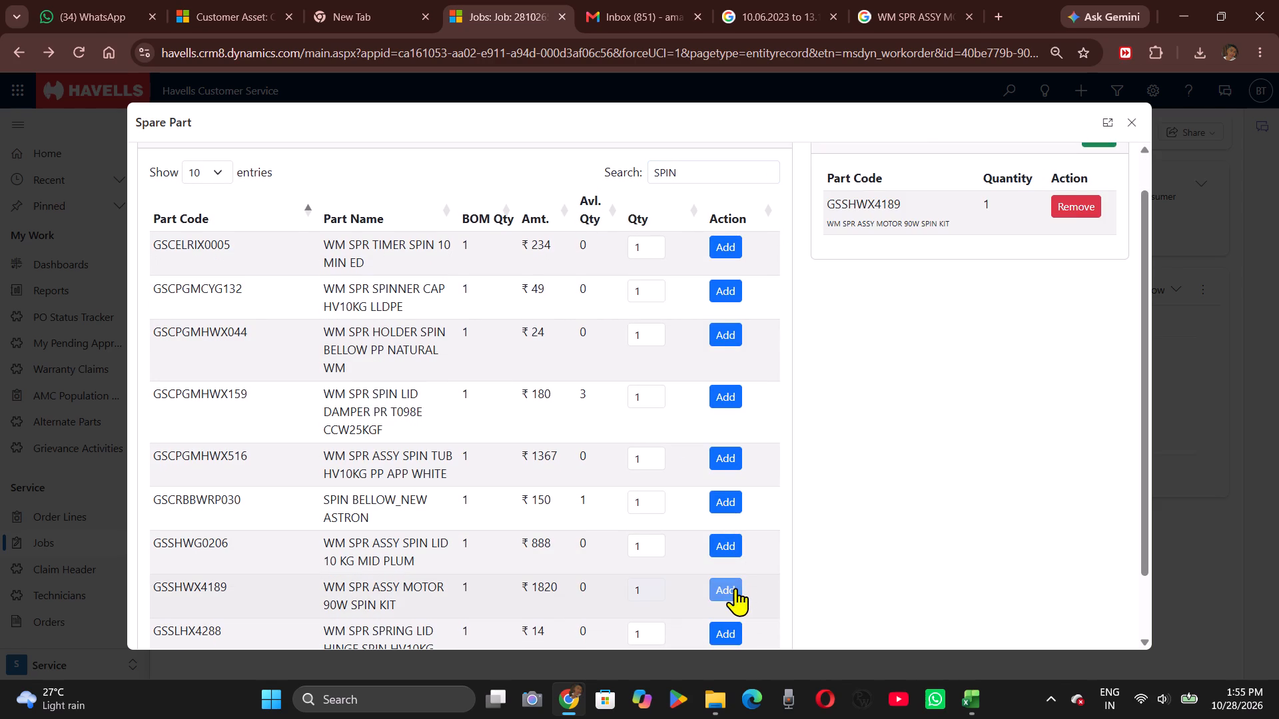
scroll(1068, 181, up, 1)
click(1102, 176)
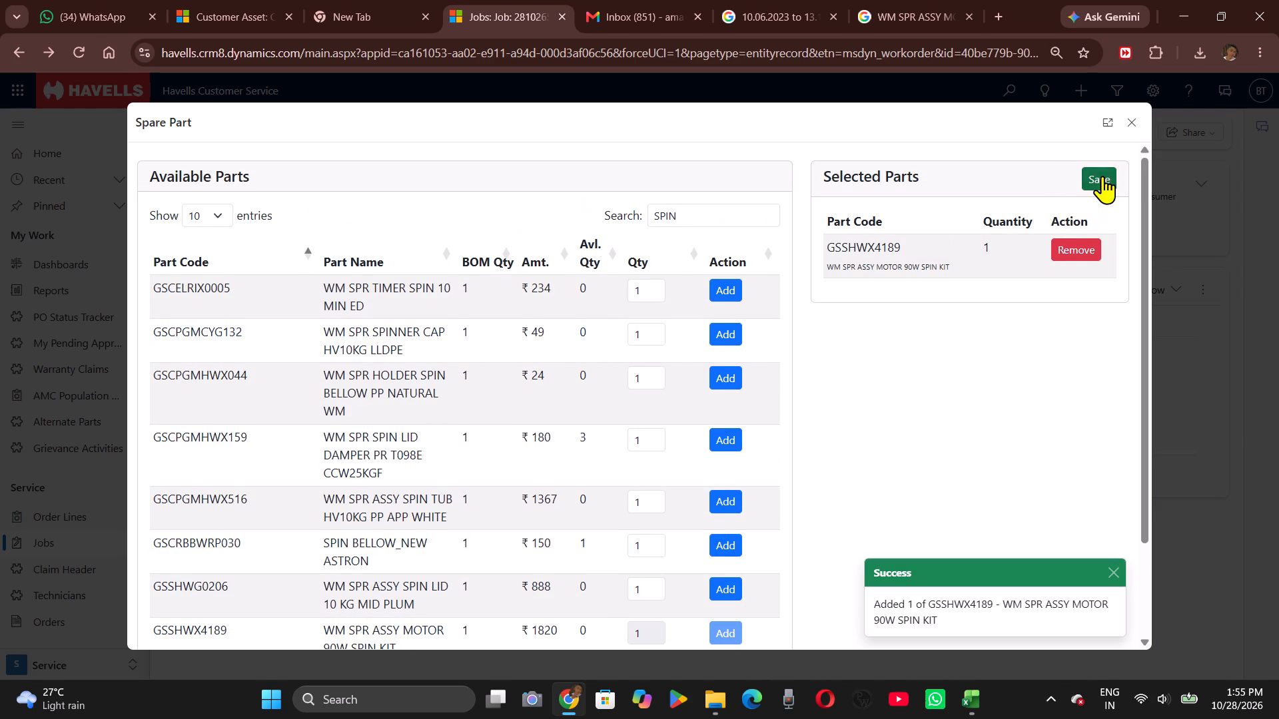
click(650, 421)
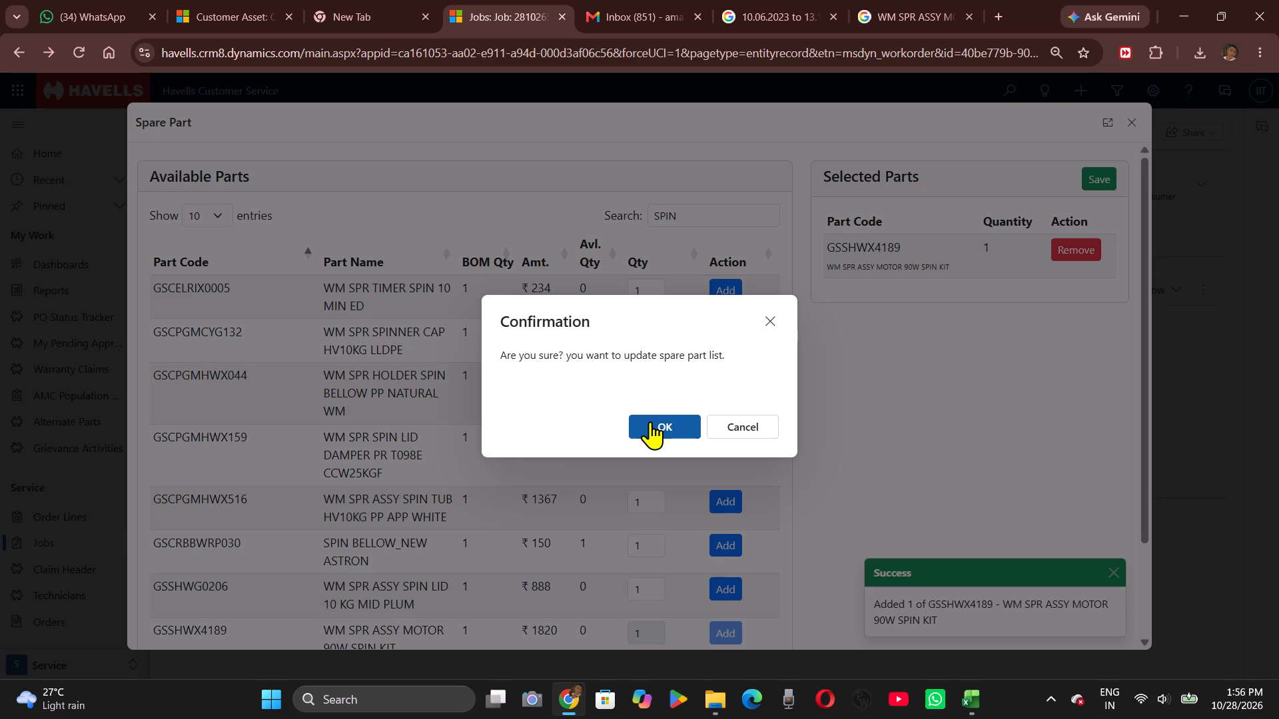
click(744, 409)
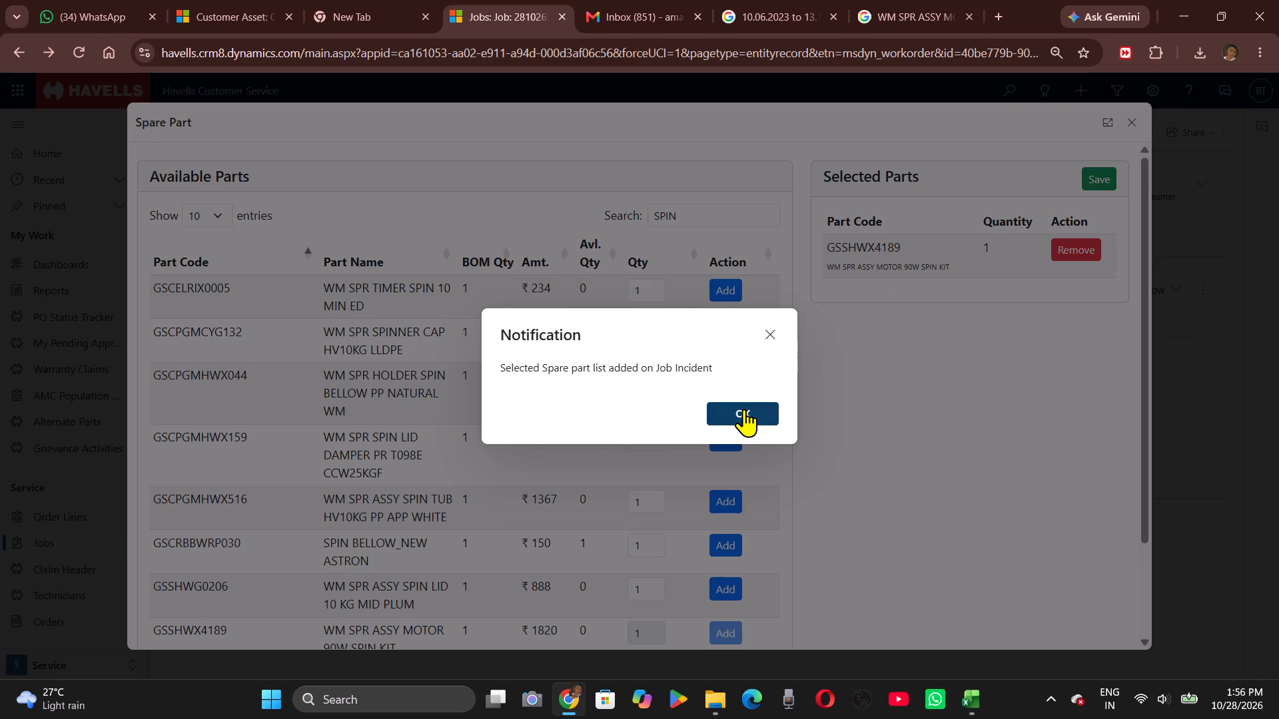
Enable Replace Same Part on the incident's GSSHWX4189 part, save it, and close the part and incident records.
triple_click(574, 421)
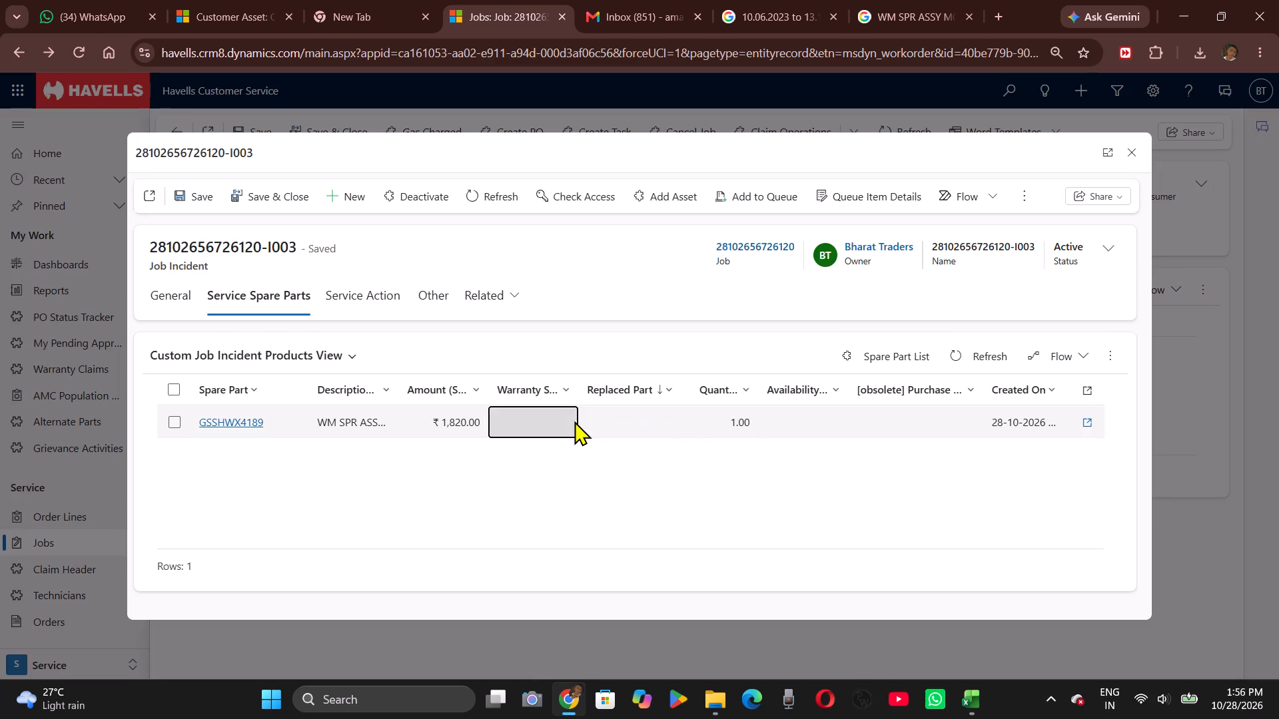
click(544, 463)
triple_click(526, 433)
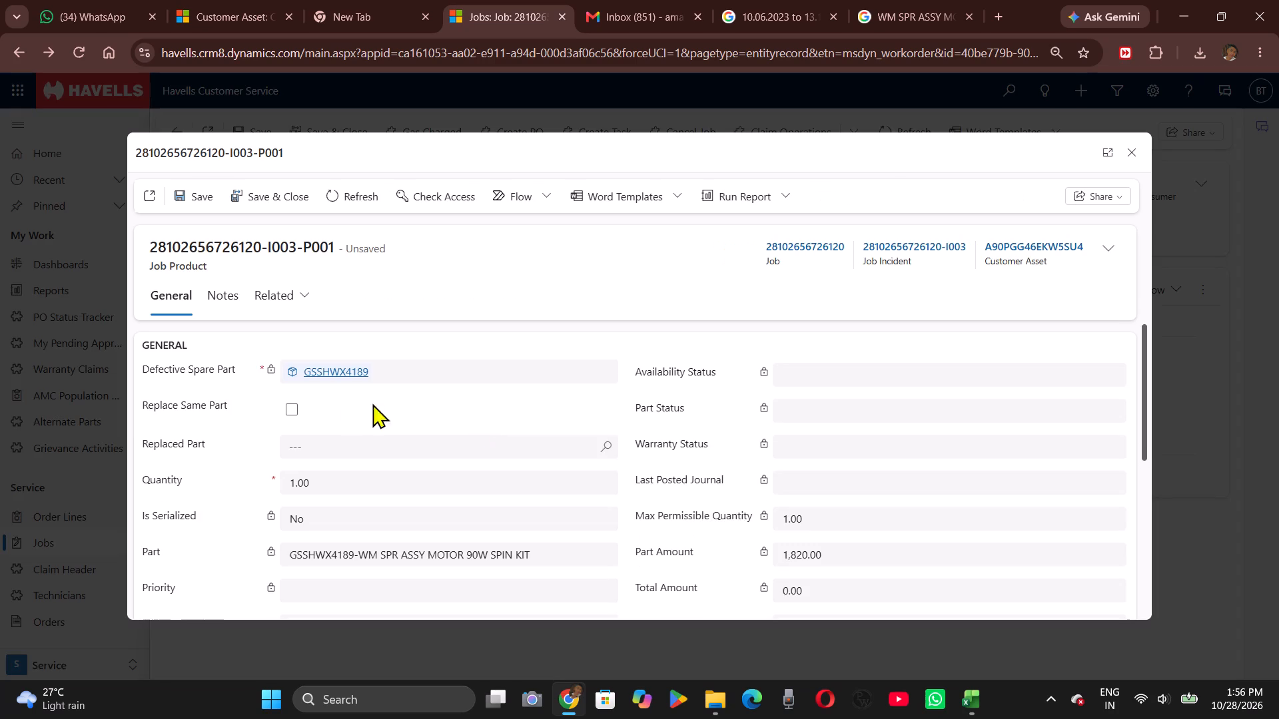
click(304, 412)
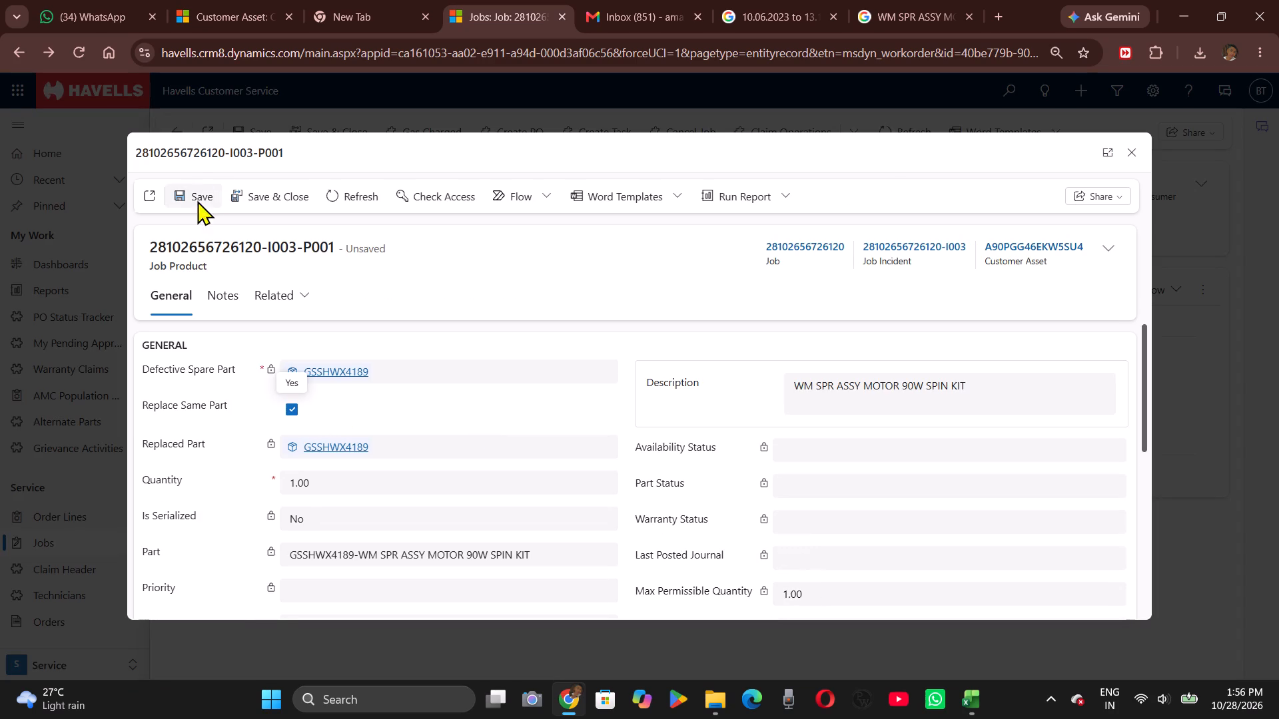
click(193, 202)
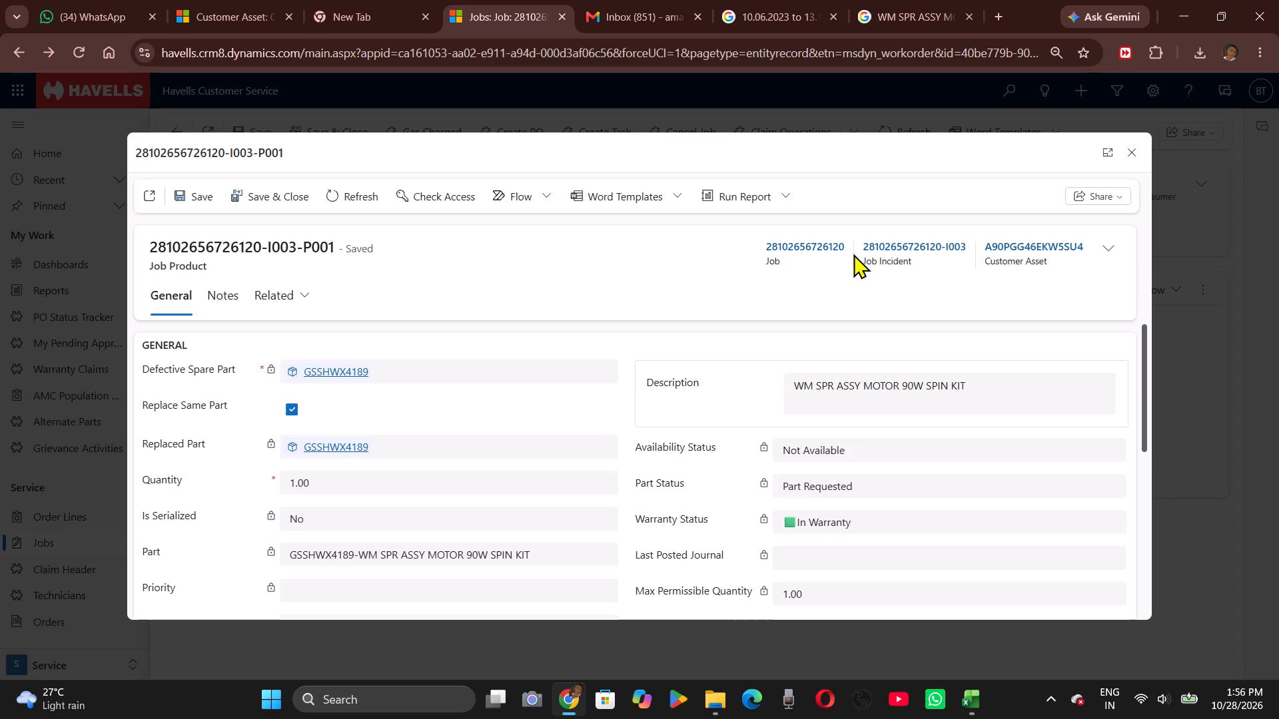
click(1136, 153)
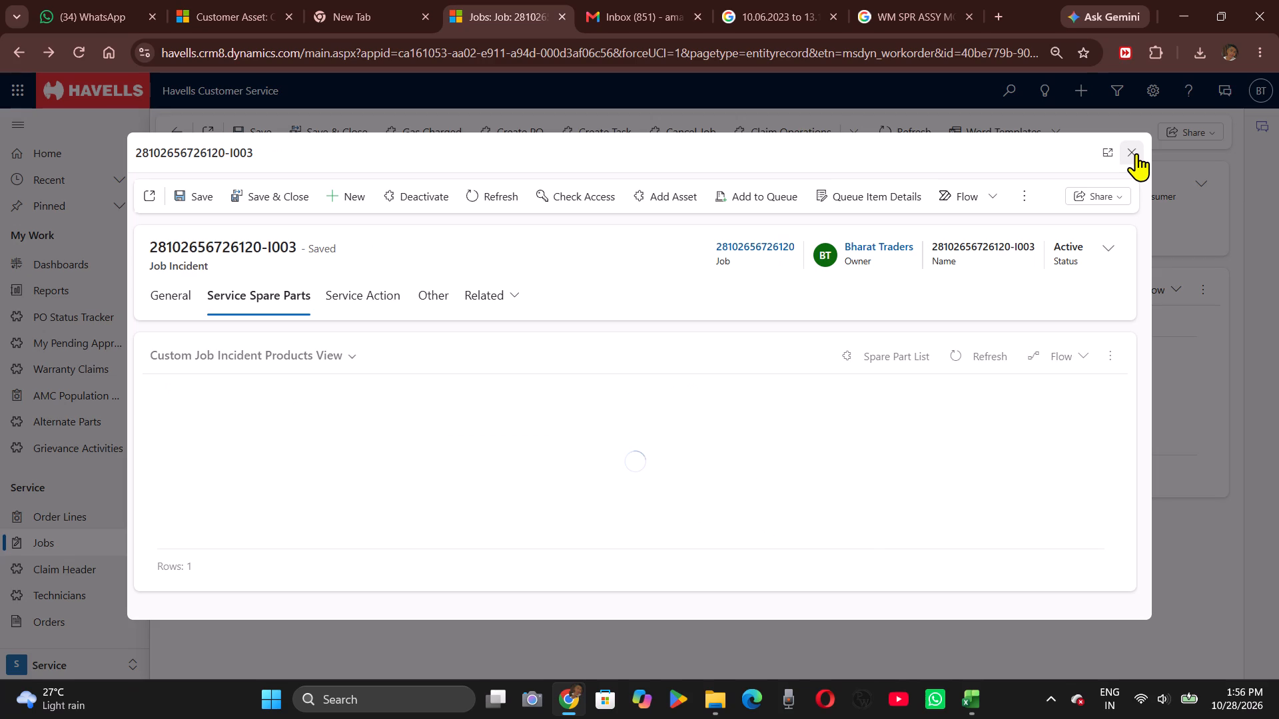
click(1136, 150)
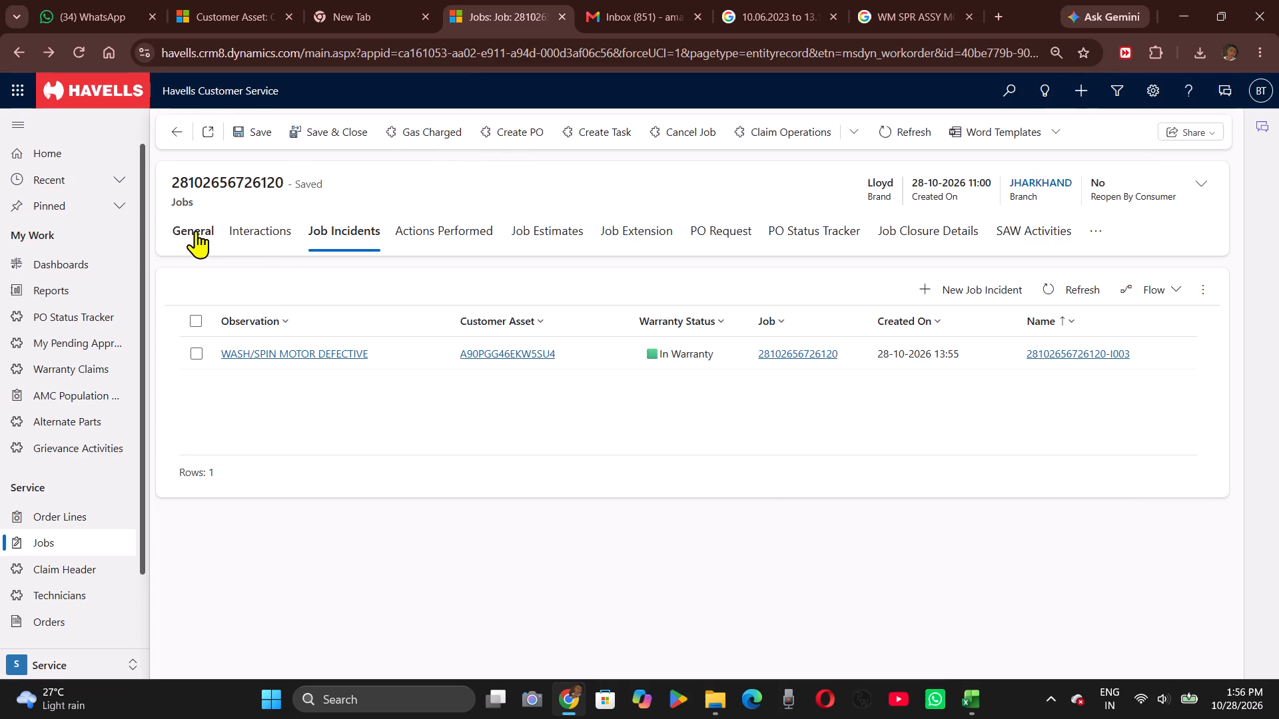
click(508, 130)
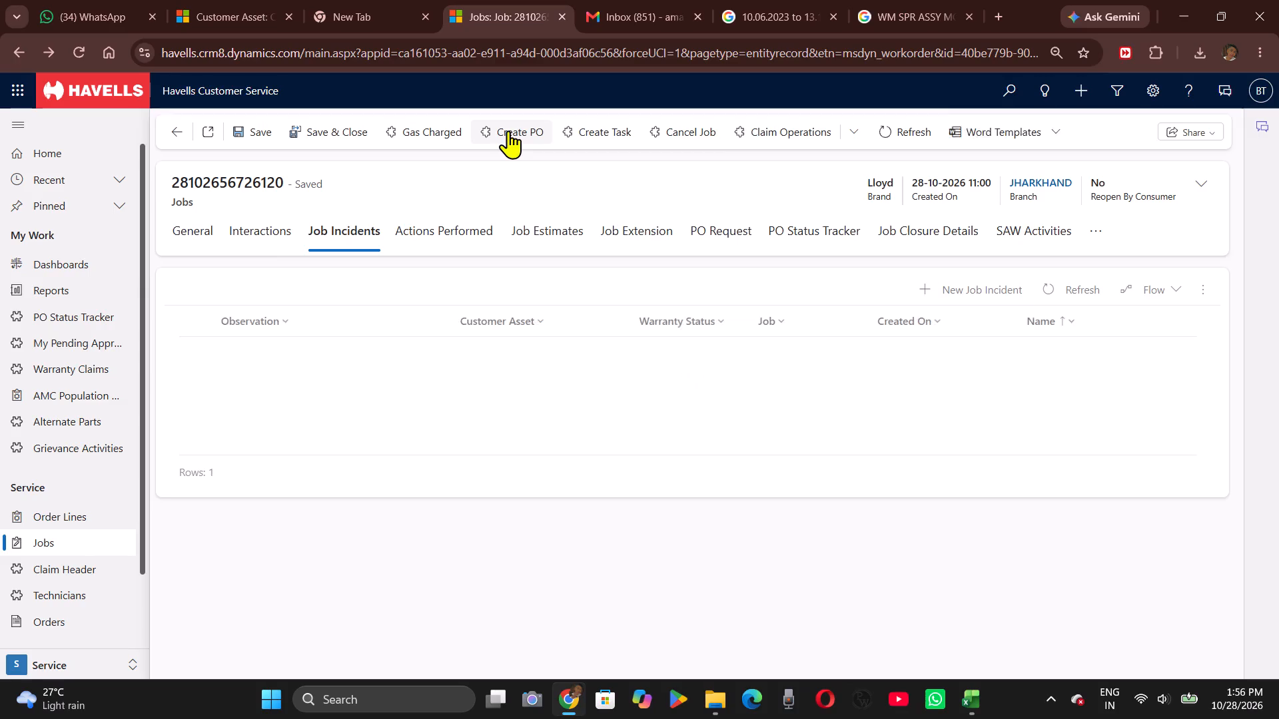
click(205, 231)
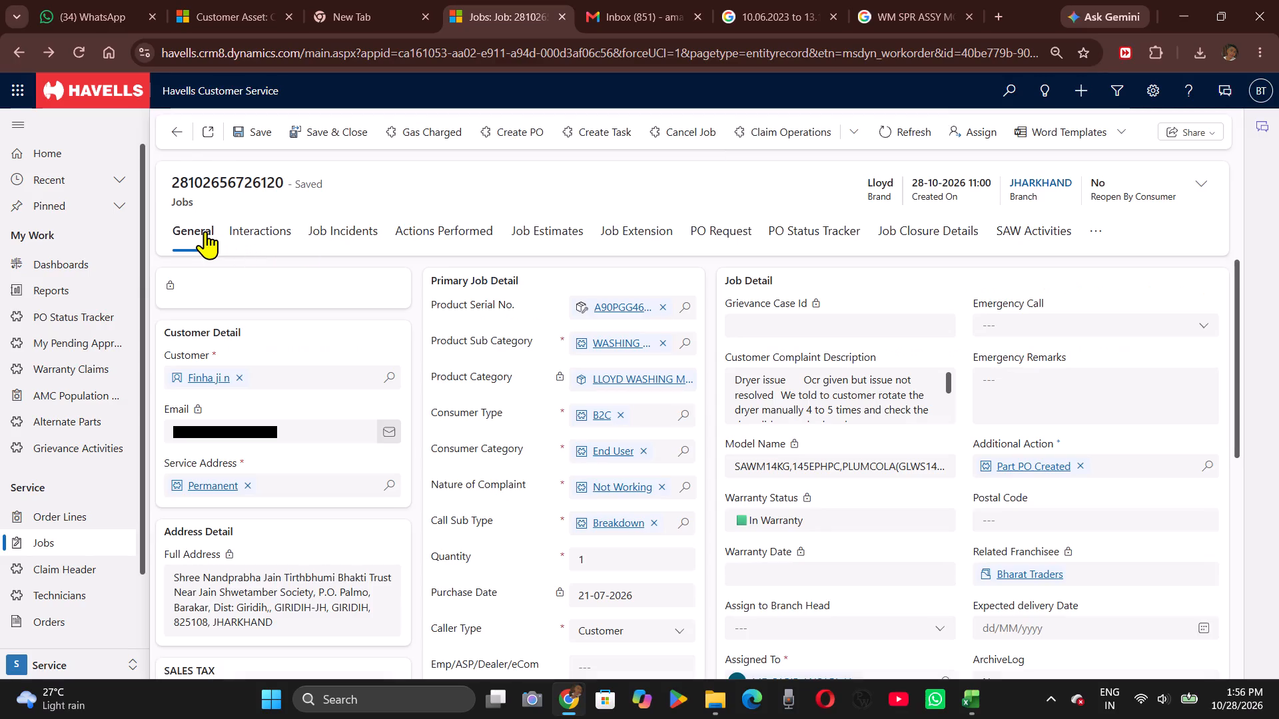
click(168, 132)
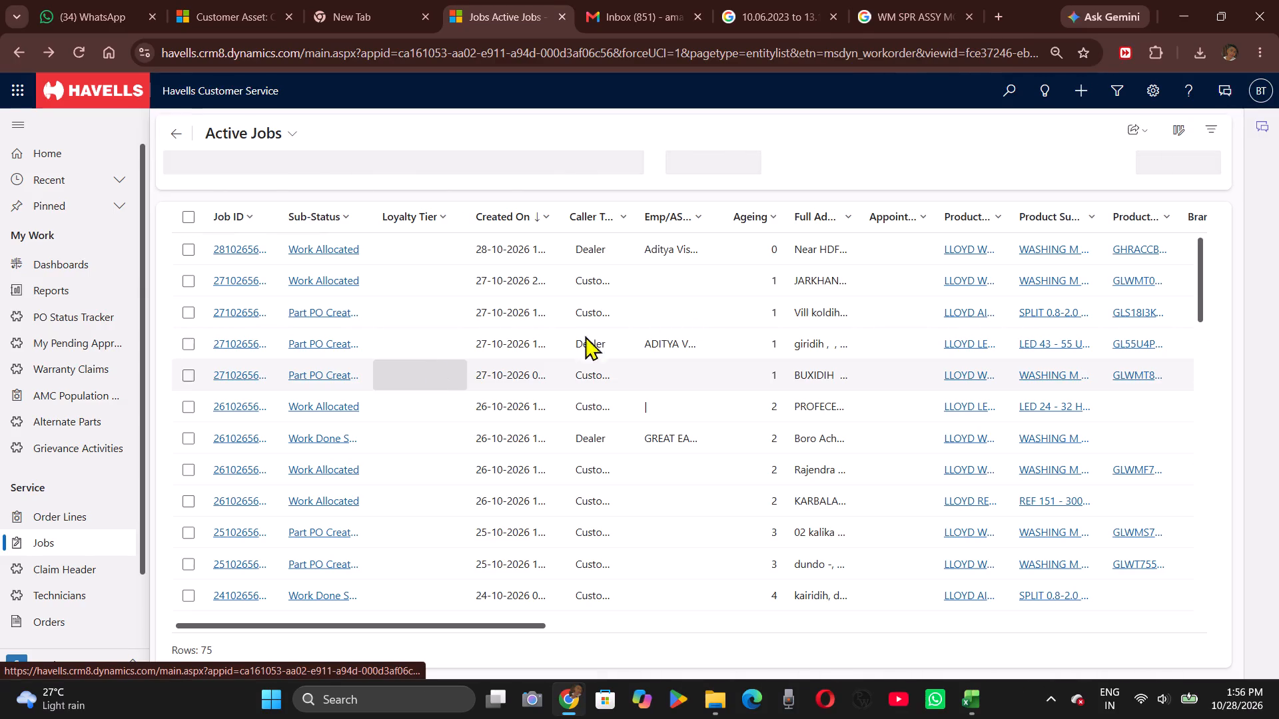
Refresh the Active Jobs list and examine its jobs across the sub-status, product, complaint and customer columns.
scroll(688, 316, left, 2)
scroll(688, 316, up, 1)
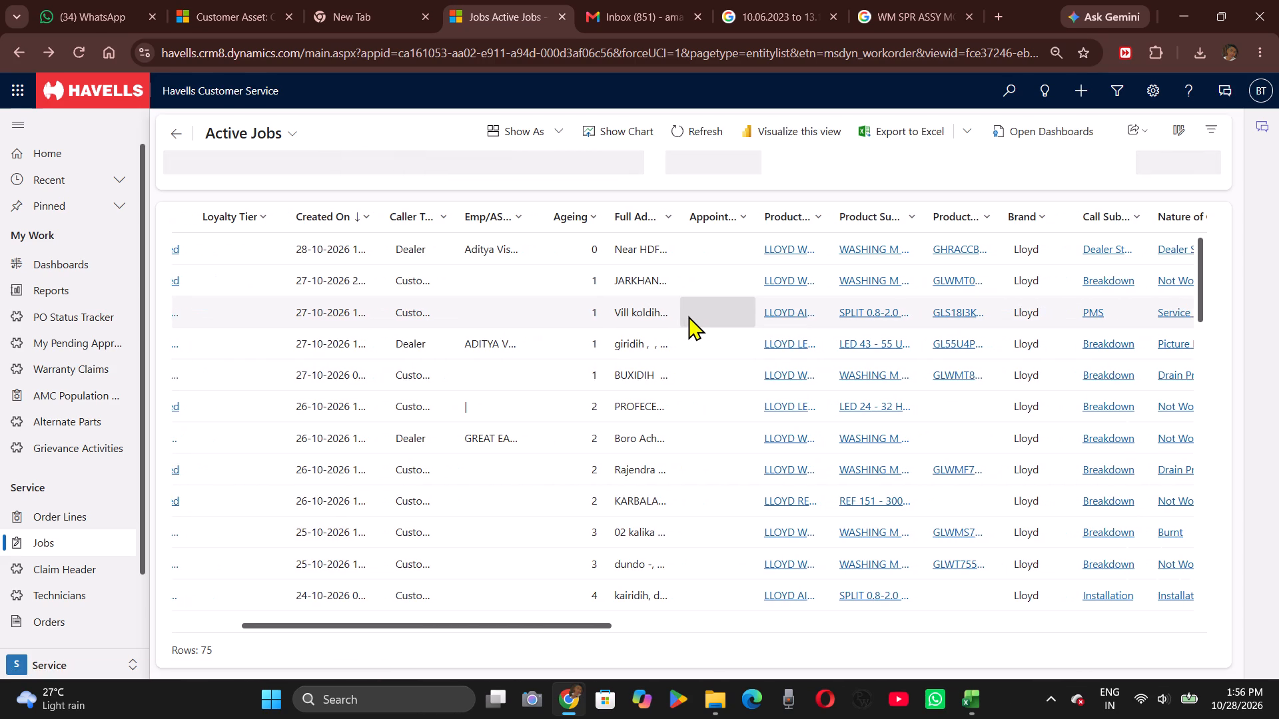
scroll(688, 316, up, 1)
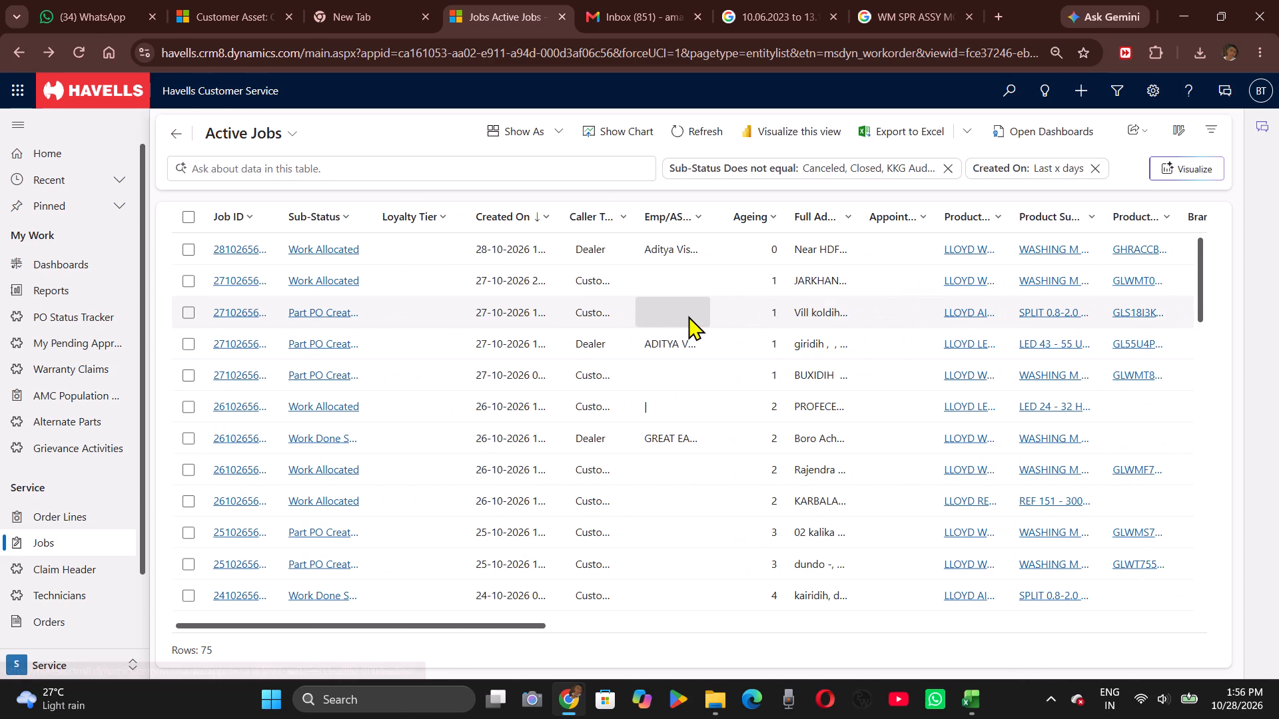
scroll(773, 319, left, 1)
scroll(773, 319, up, 1)
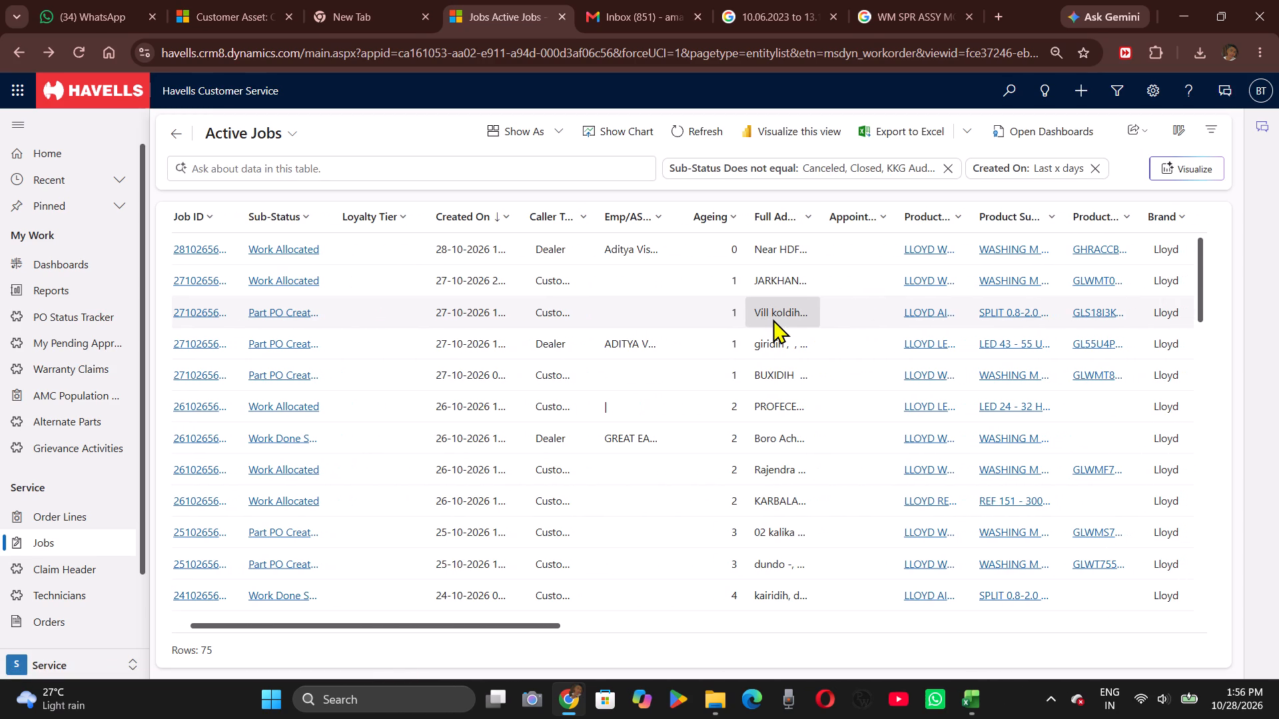
scroll(773, 319, left, 4)
scroll(773, 319, right, 1)
scroll(773, 319, up, 1)
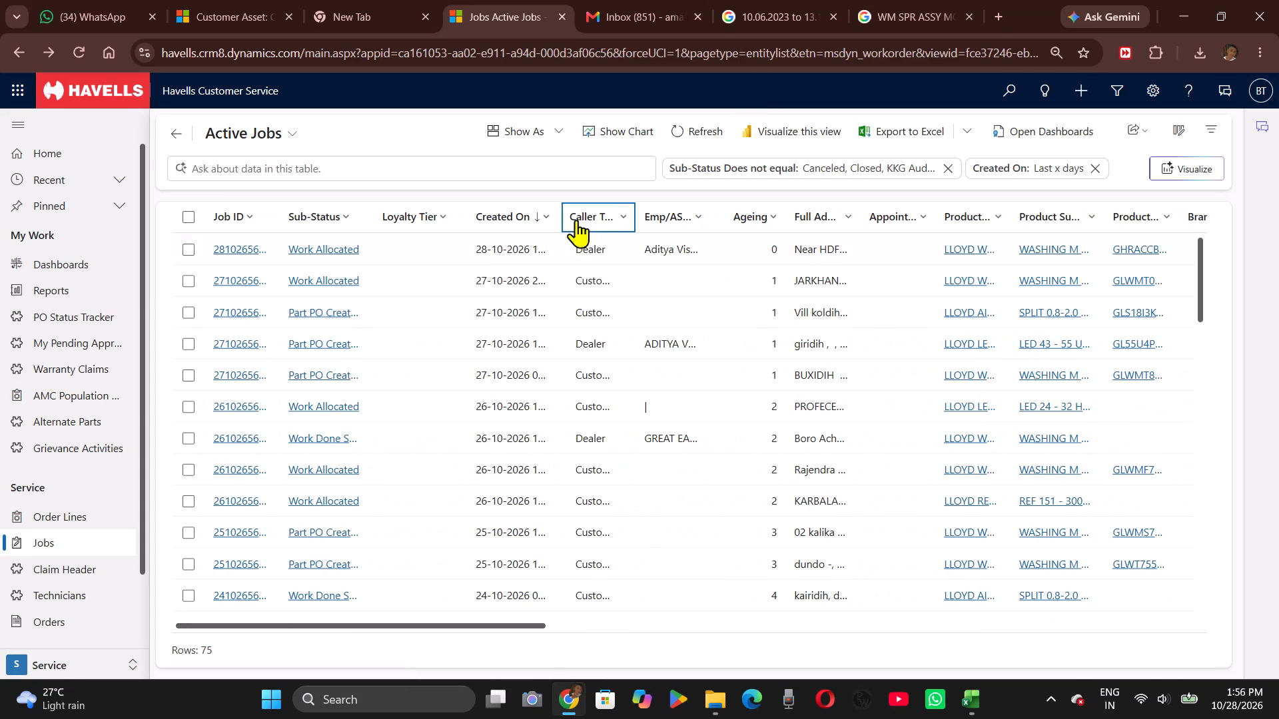
click(687, 130)
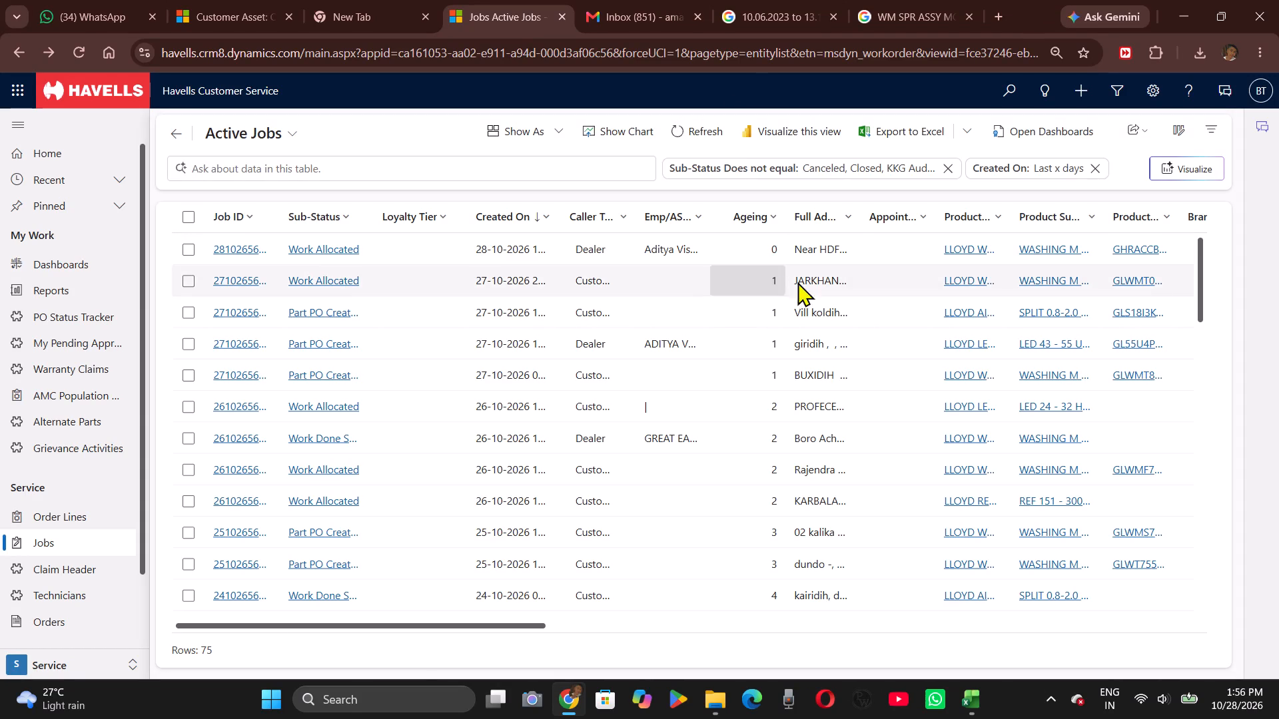
scroll(871, 318, left, 4)
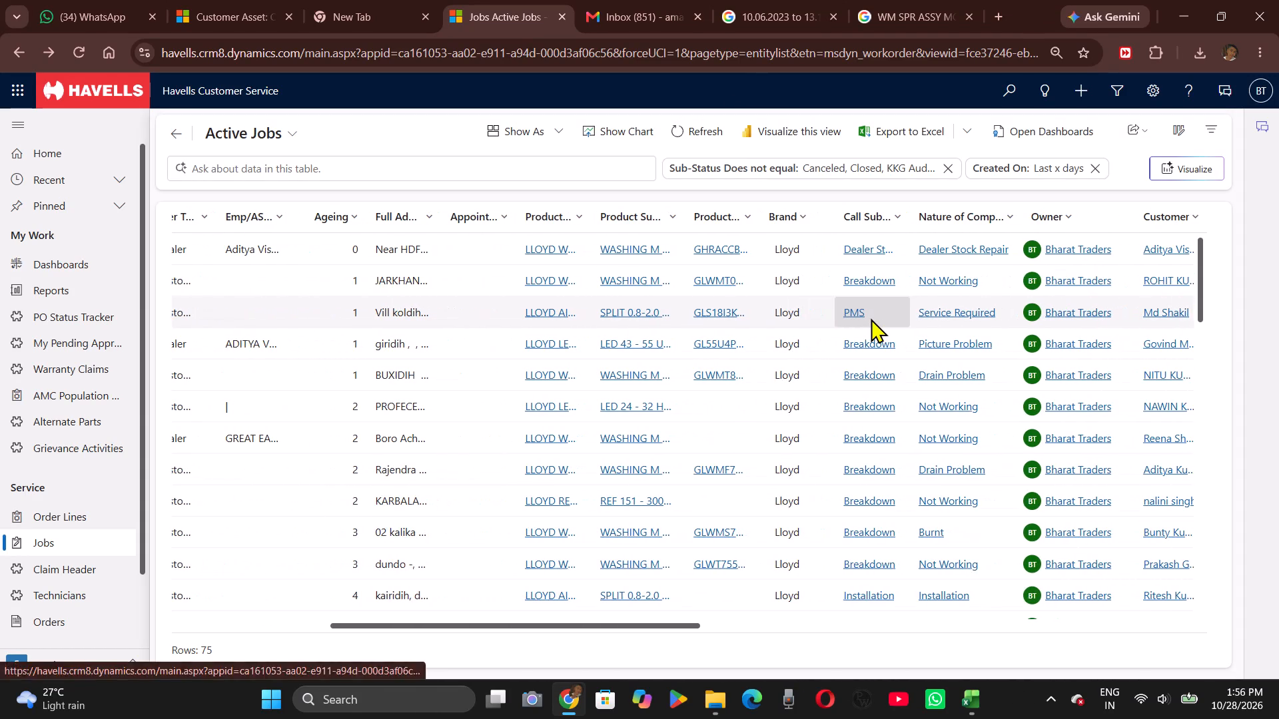
scroll(871, 318, left, 1)
scroll(871, 318, right, 1)
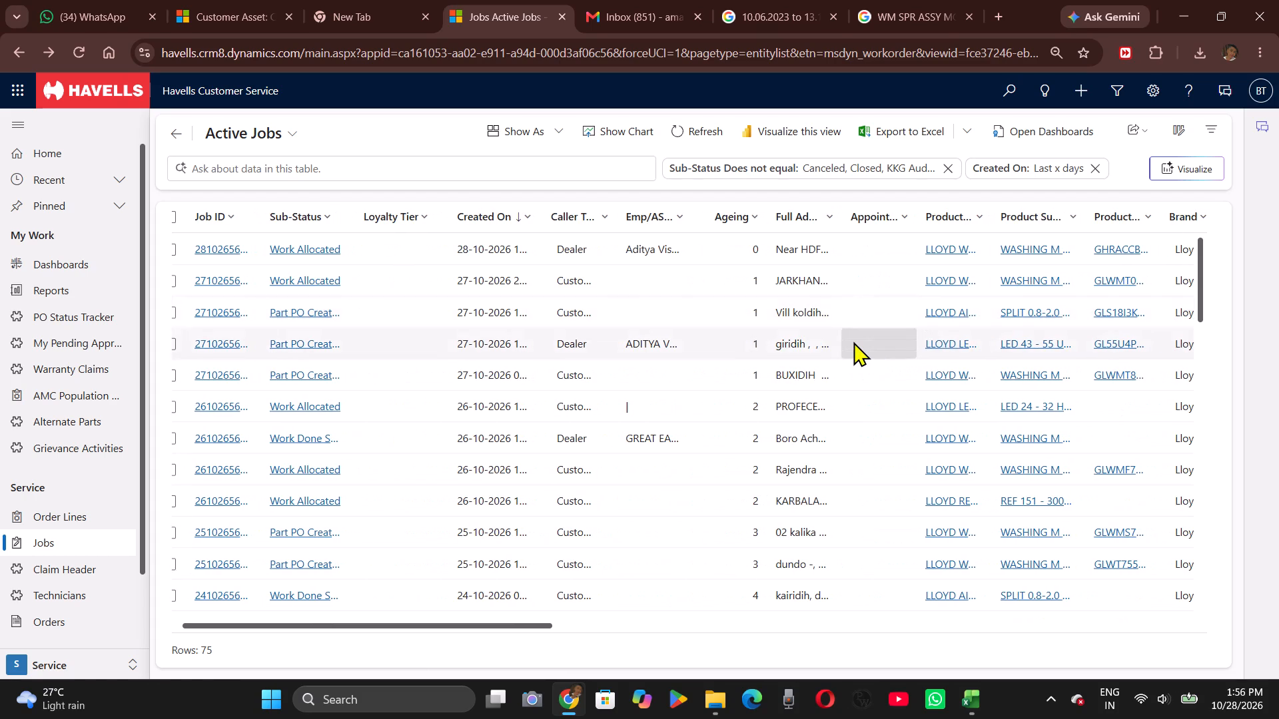
Filter the Active Jobs list to jobs whose Sub-Status equals Part PO Created.
click(305, 222)
click(360, 332)
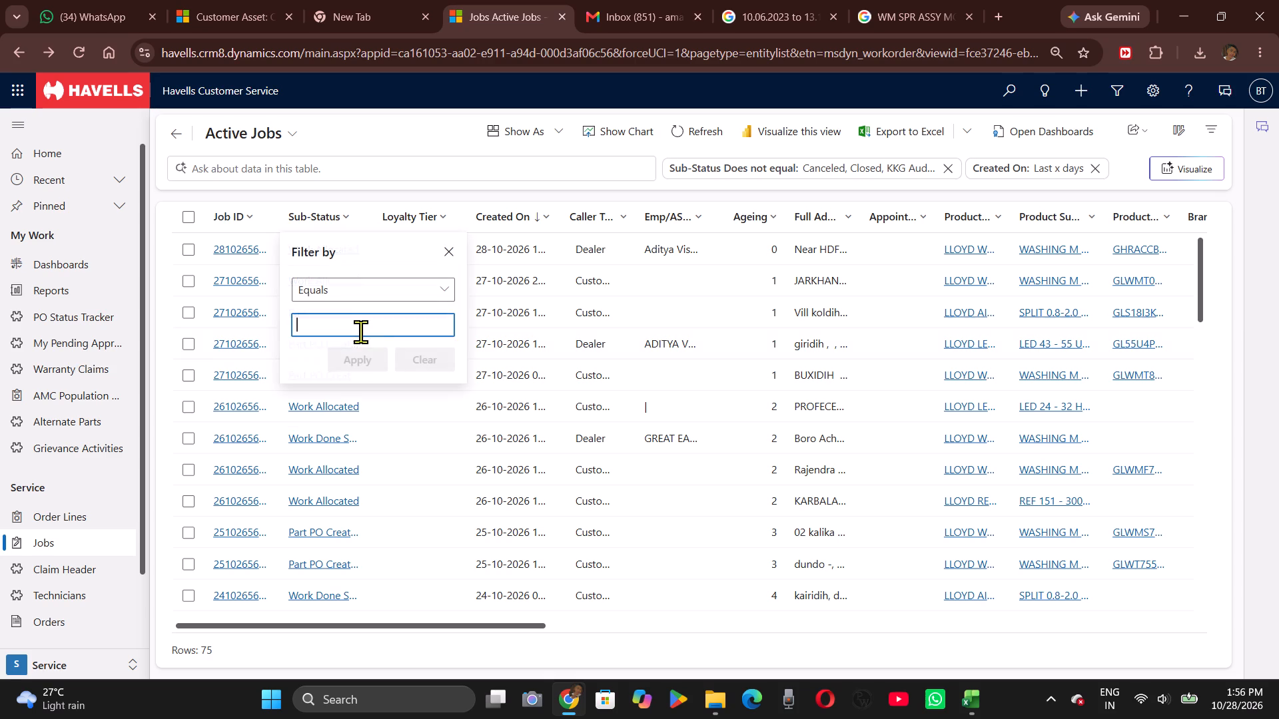
key(p)
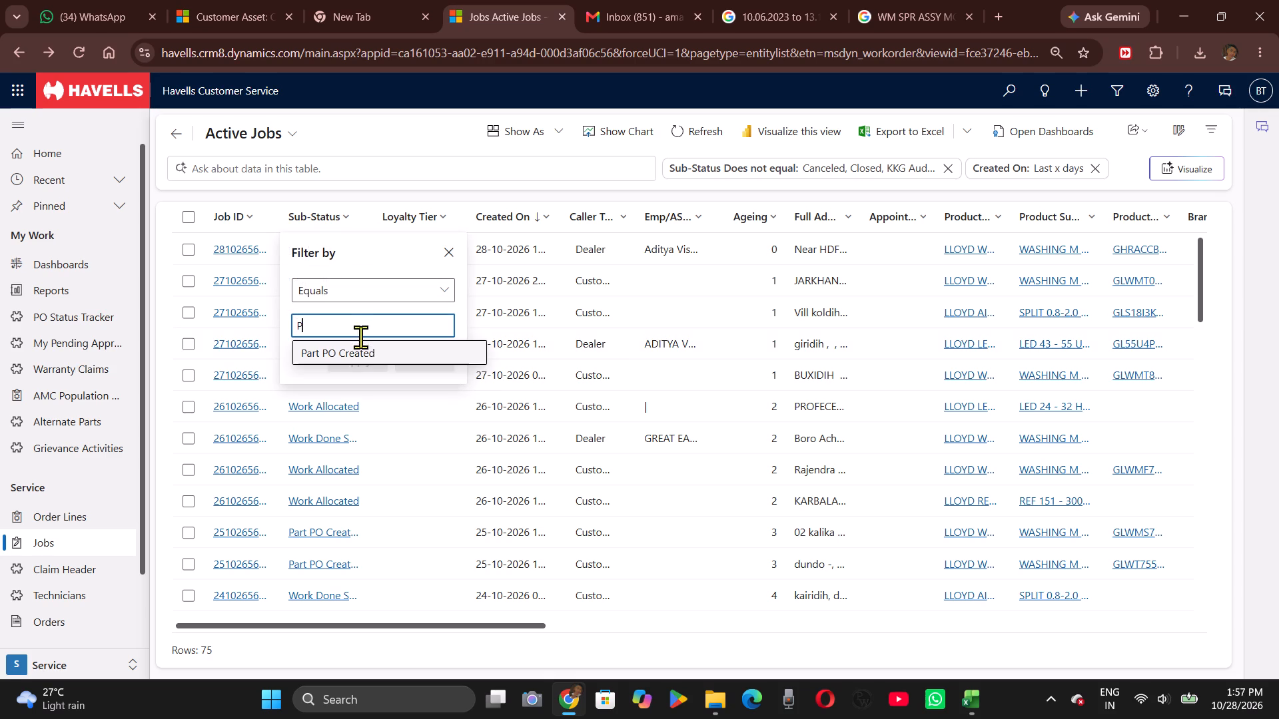
click(362, 349)
click(358, 381)
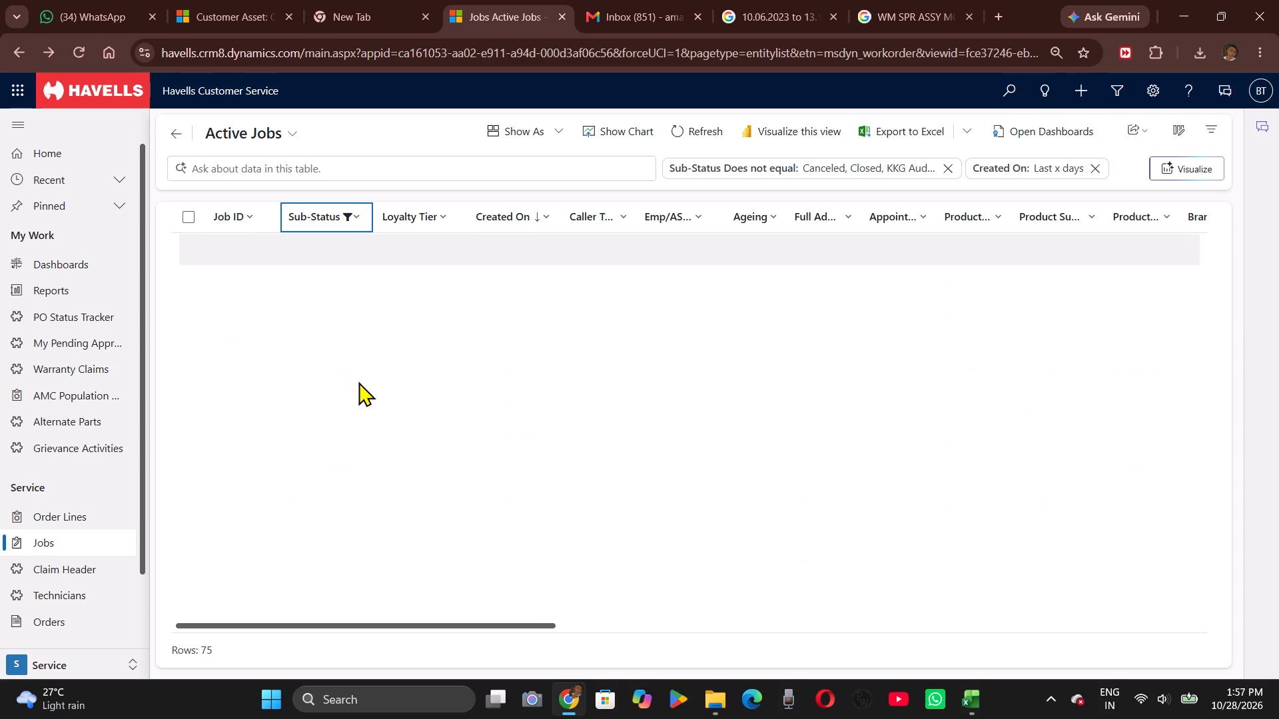
Examine the Part PO Created jobs, checking their dates, products, complaints and customers through the end of the list.
scroll(533, 395, left, 1)
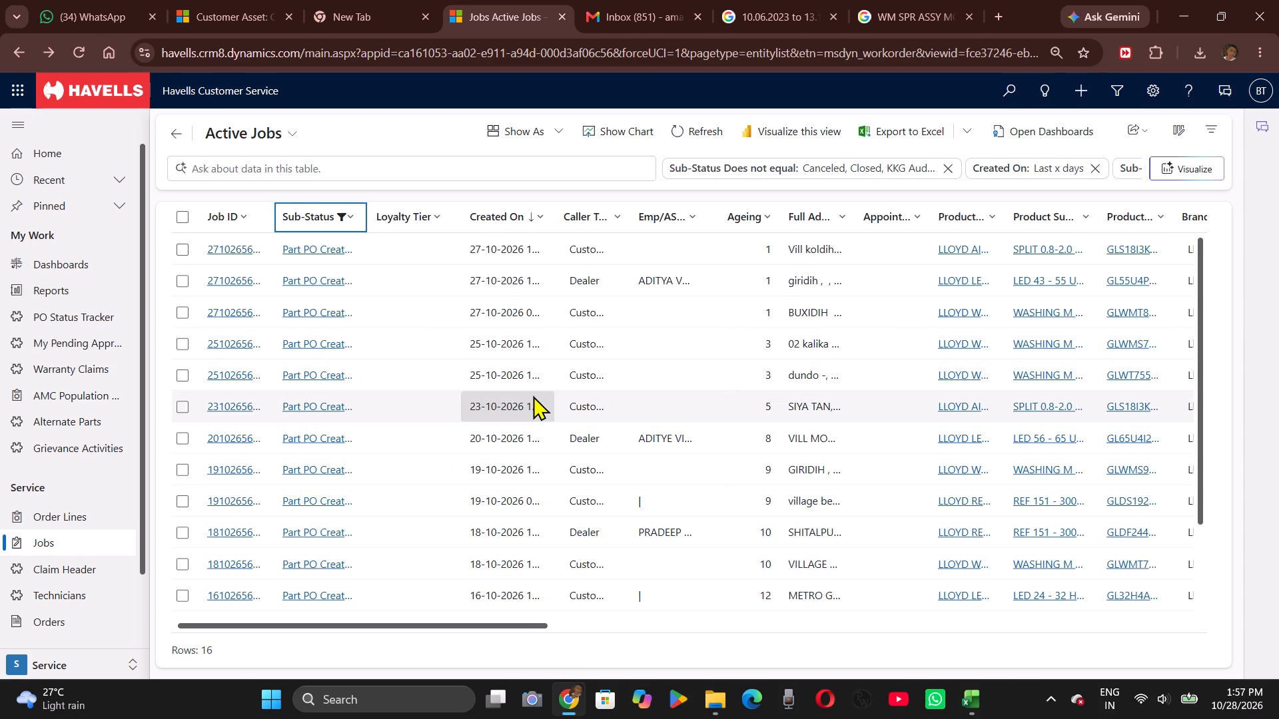
scroll(533, 395, left, 3)
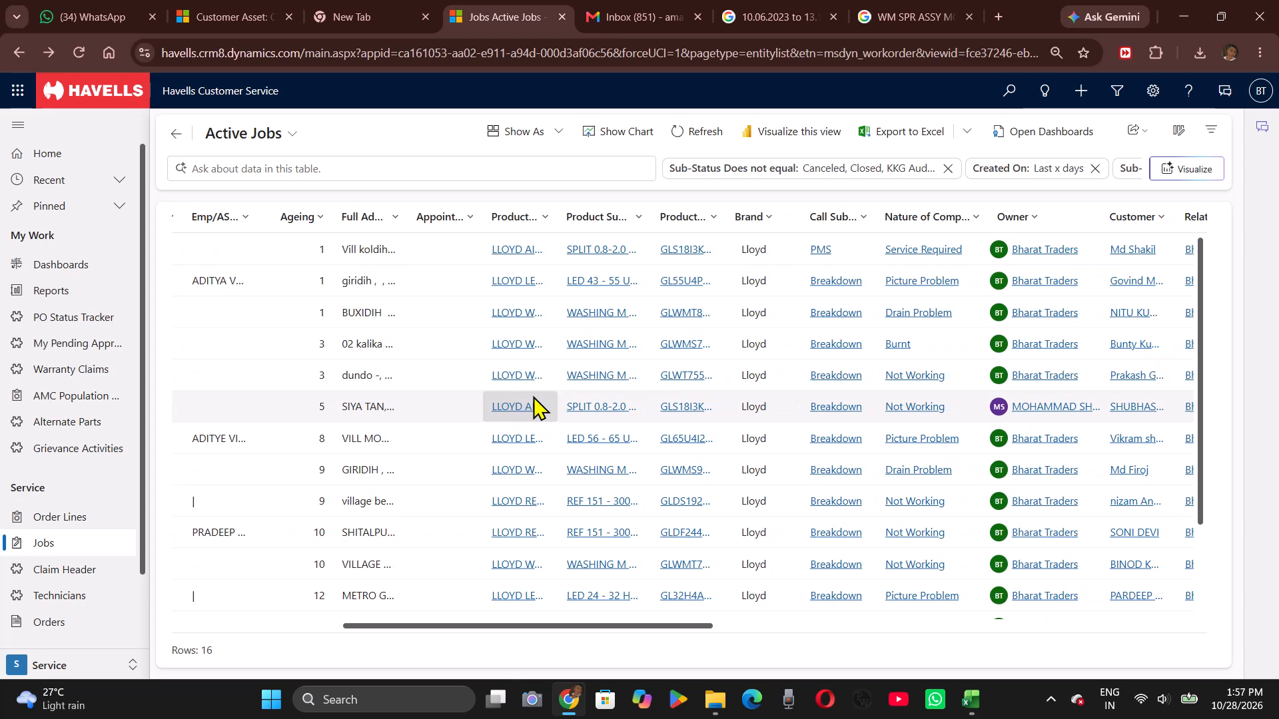
scroll(533, 395, right, 1)
scroll(533, 395, down, 3)
scroll(533, 395, left, 1)
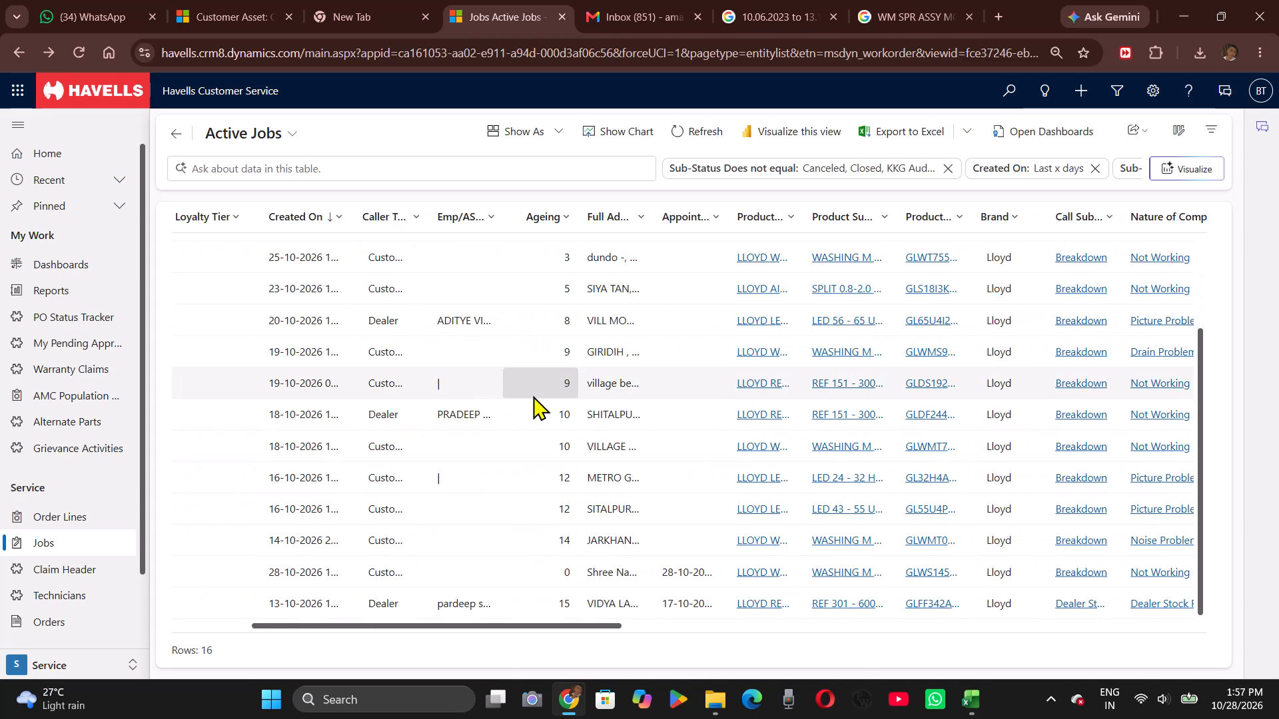
scroll(533, 395, left, 2)
scroll(533, 395, right, 1)
scroll(533, 395, up, 3)
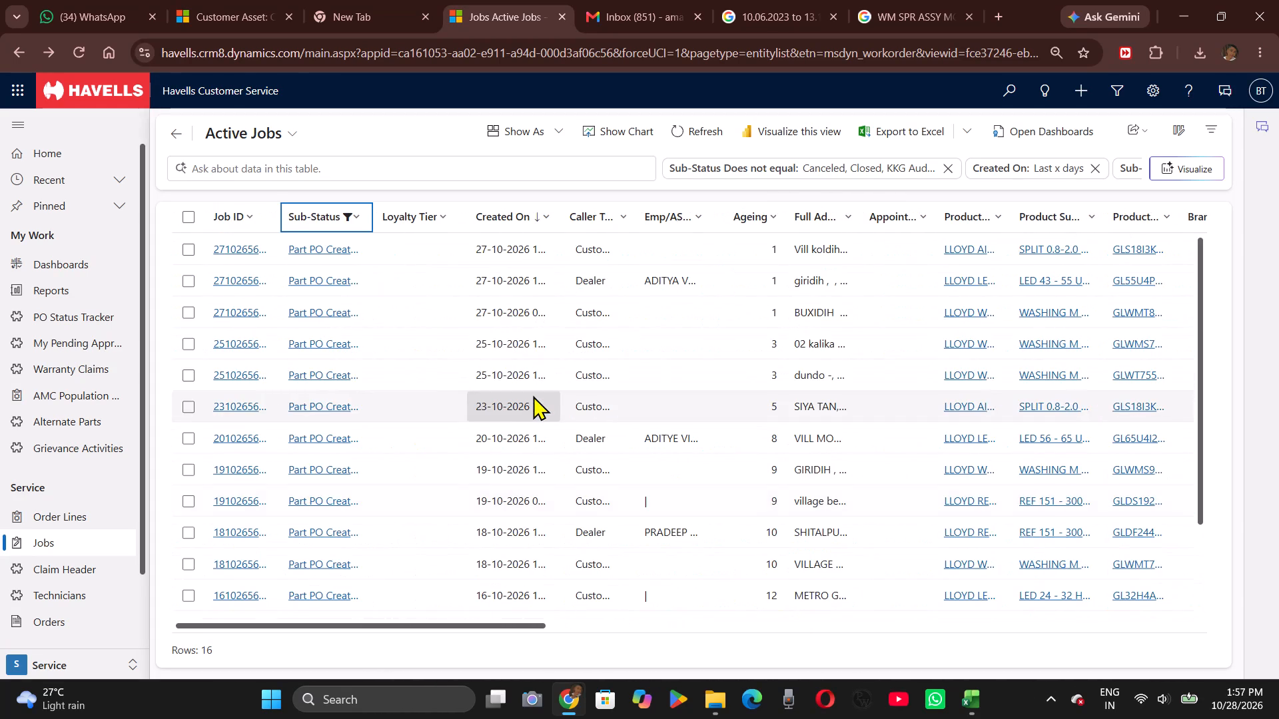
Leave the filtered job list and reopen the Active Jobs list afresh.
click(192, 142)
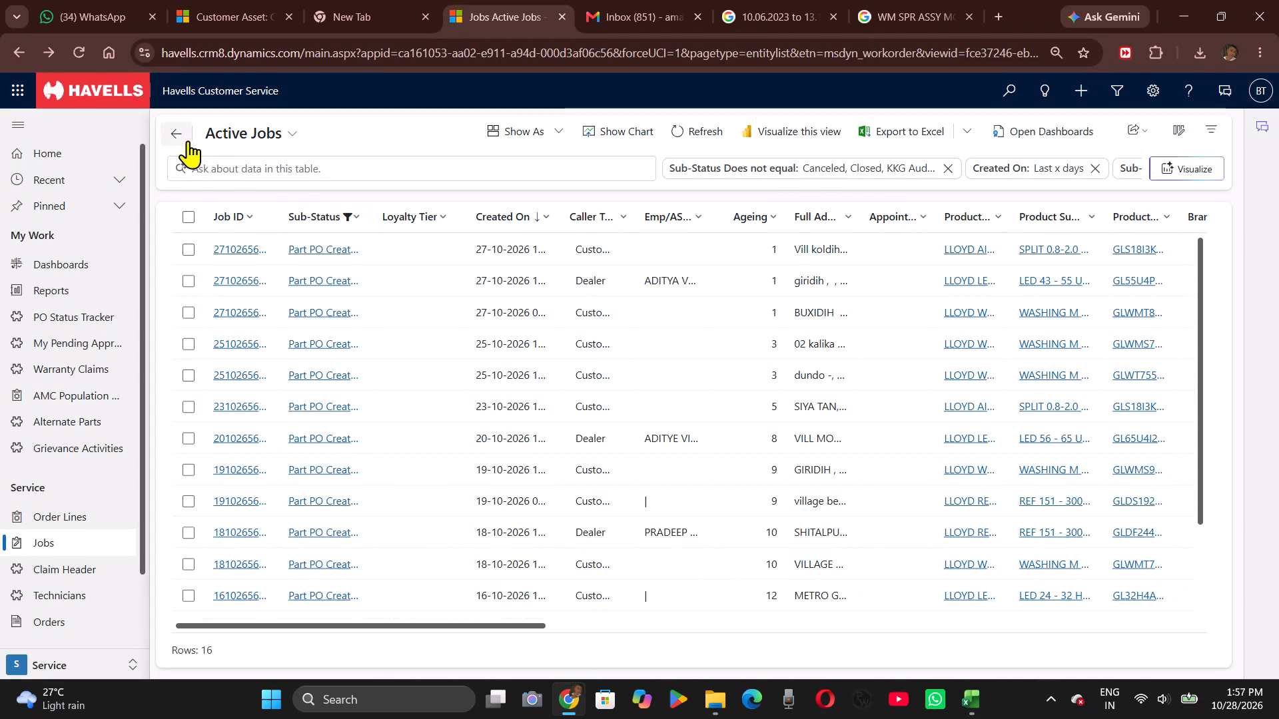
click(184, 140)
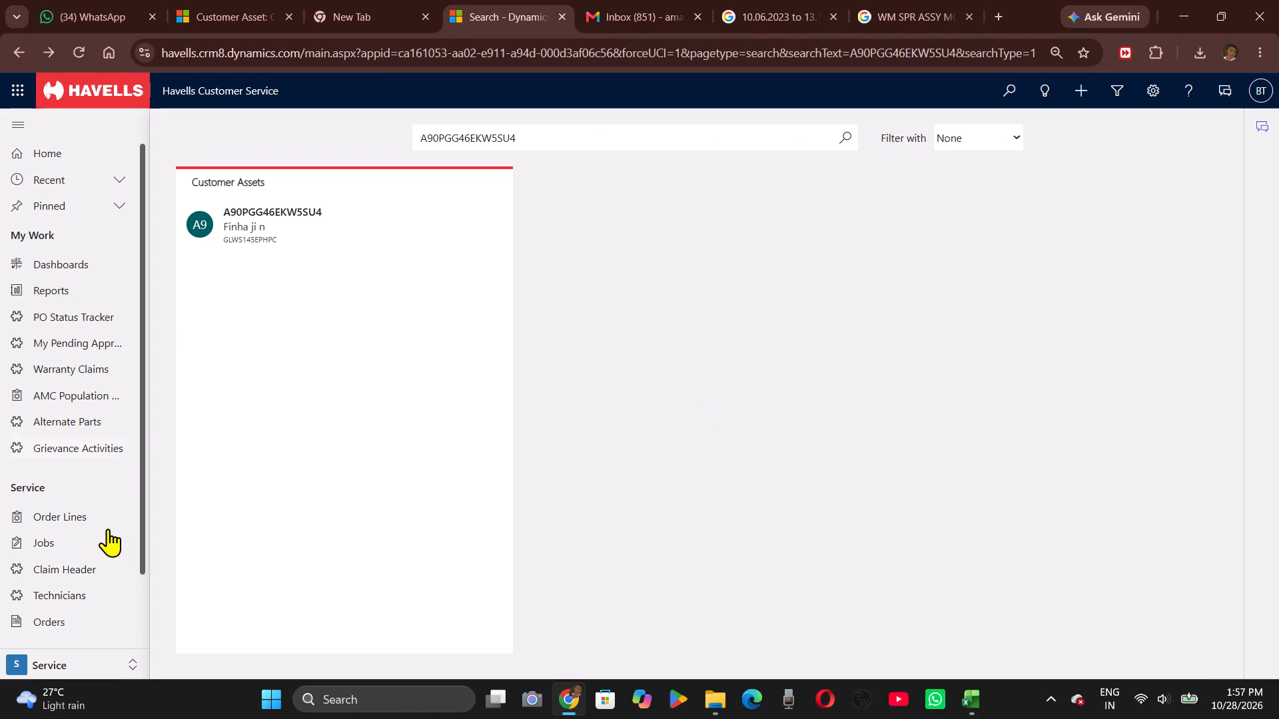
click(98, 543)
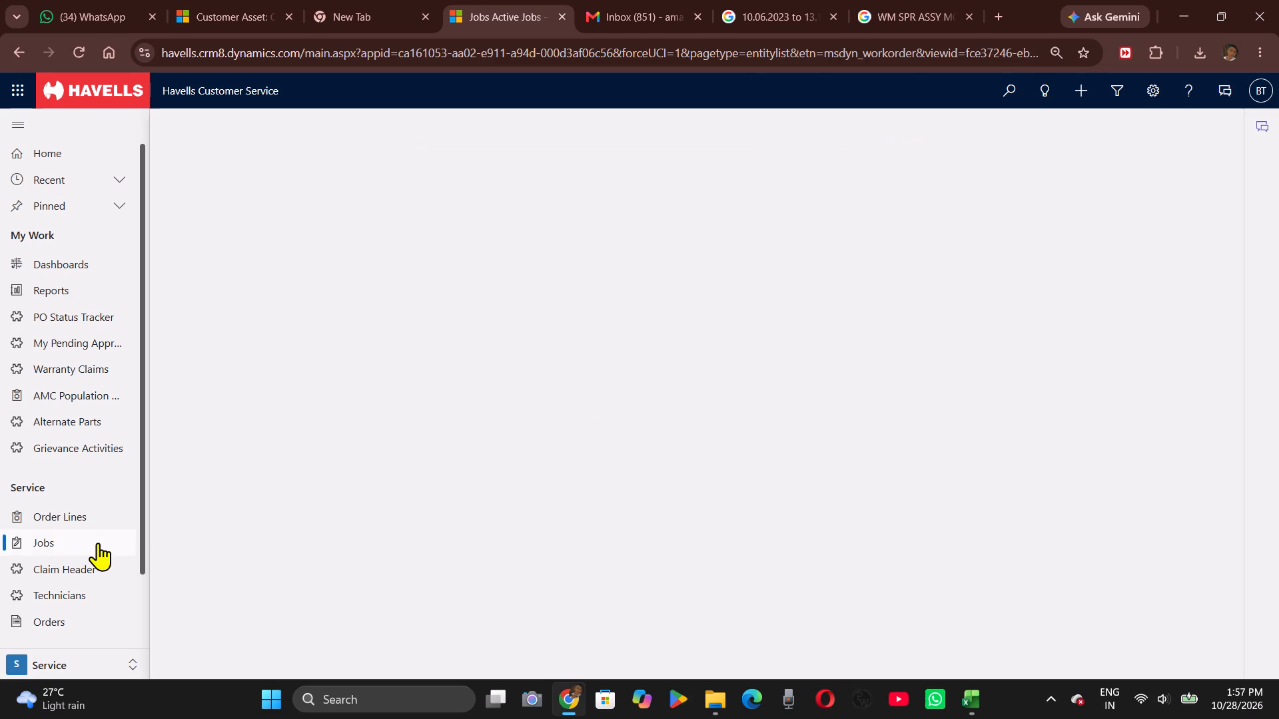